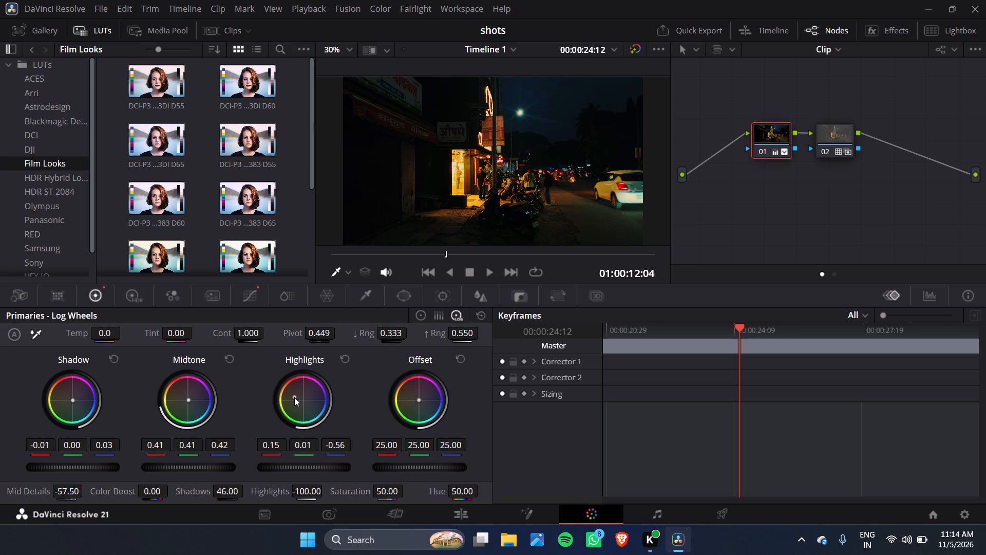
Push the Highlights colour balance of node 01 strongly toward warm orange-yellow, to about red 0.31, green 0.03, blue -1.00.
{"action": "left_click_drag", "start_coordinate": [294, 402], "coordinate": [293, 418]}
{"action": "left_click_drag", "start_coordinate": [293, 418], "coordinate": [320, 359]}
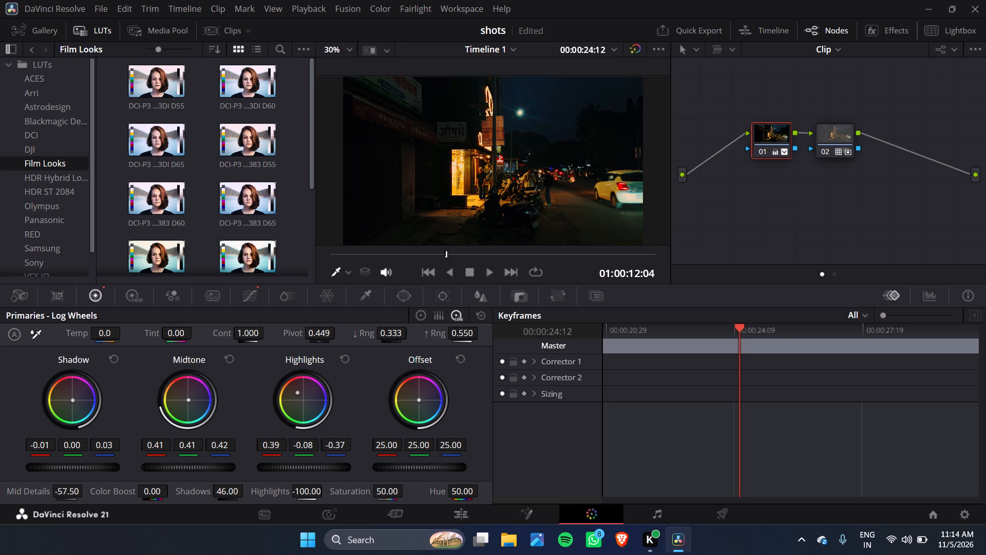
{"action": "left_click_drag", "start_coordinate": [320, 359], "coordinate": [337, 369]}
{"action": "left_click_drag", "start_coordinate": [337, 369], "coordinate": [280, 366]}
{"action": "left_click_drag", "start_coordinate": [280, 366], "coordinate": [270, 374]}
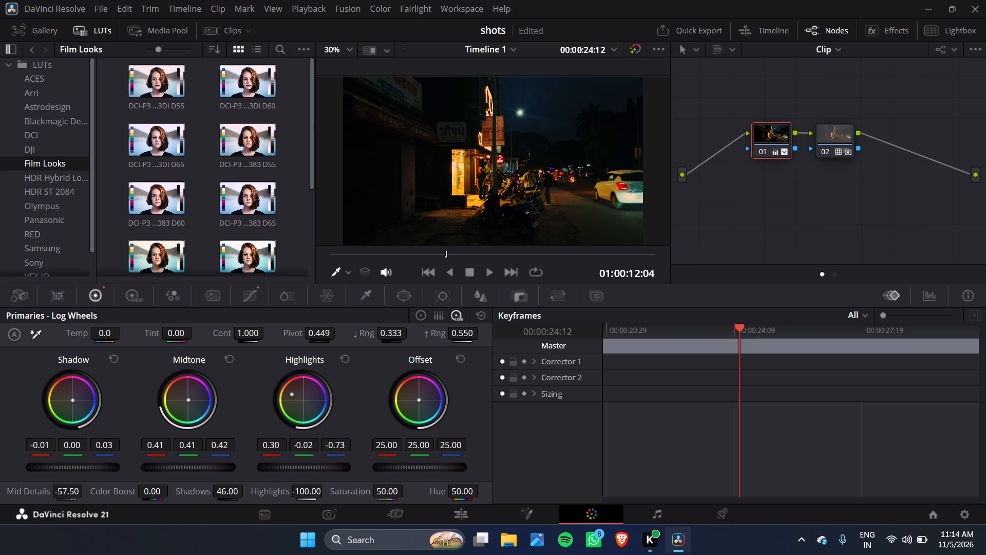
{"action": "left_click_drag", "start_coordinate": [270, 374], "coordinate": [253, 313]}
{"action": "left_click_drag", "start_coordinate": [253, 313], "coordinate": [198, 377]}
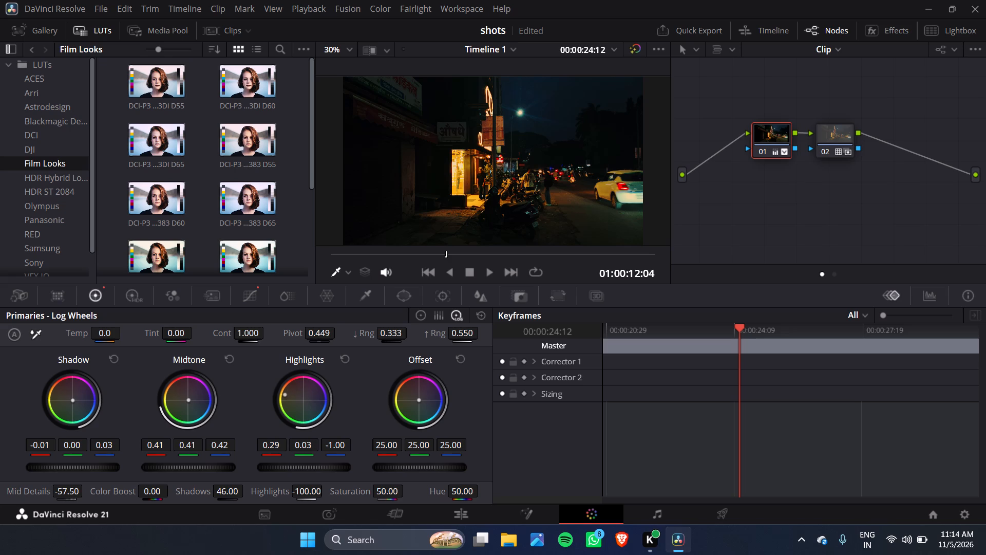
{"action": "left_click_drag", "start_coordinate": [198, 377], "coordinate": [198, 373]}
Pull the Highlights colour balance of node 01 back close to neutral, at about red 0.02, green 0.00, blue -0.06.
{"action": "left_click_drag", "start_coordinate": [286, 395], "coordinate": [414, 433]}
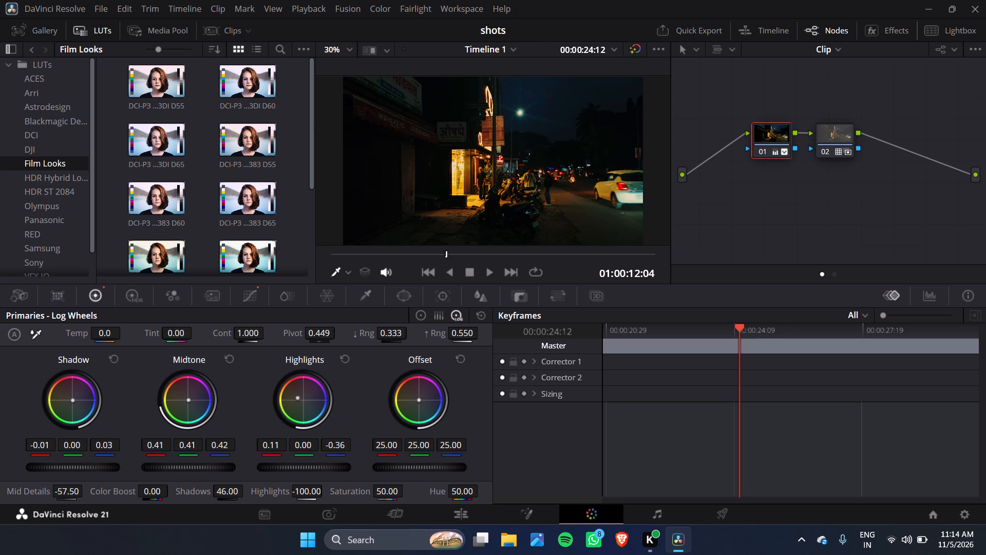
{"action": "left_click_drag", "start_coordinate": [414, 433], "coordinate": [443, 437]}
{"action": "left_click_drag", "start_coordinate": [443, 437], "coordinate": [465, 445]}
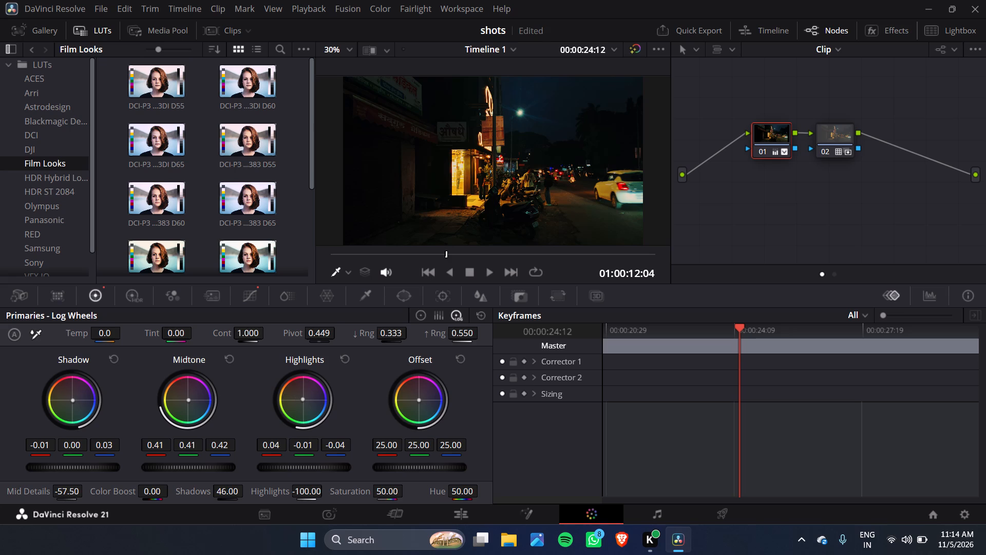
{"action": "left_click_drag", "start_coordinate": [465, 445], "coordinate": [463, 450]}
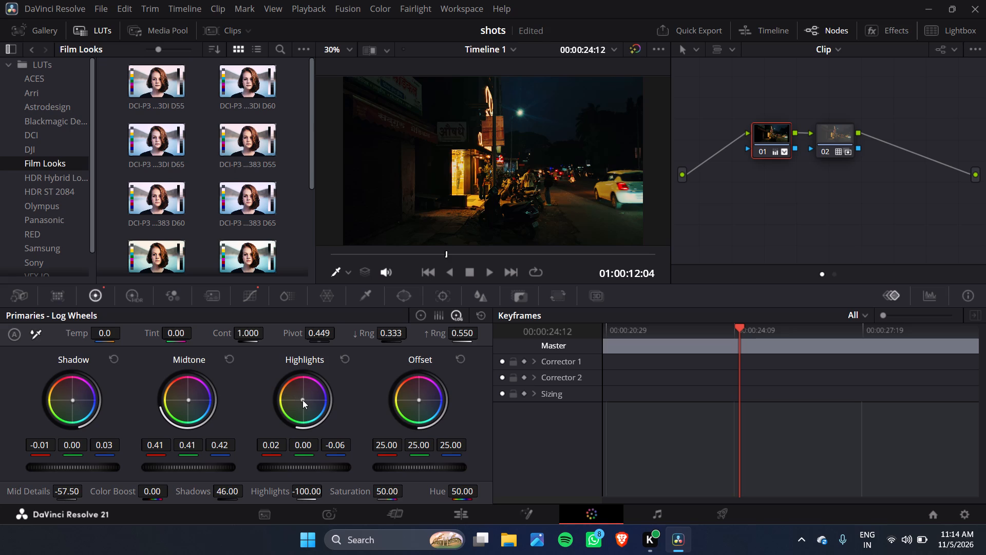
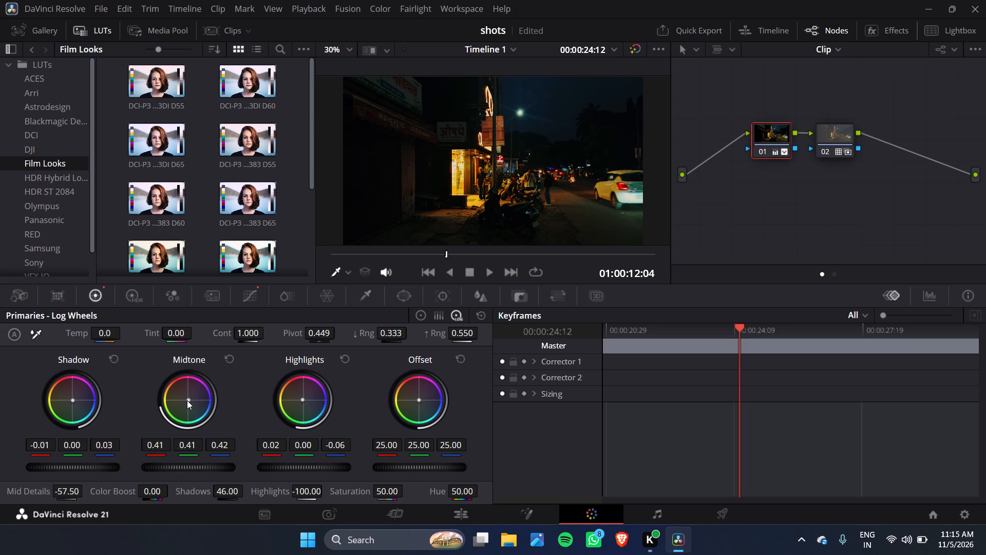
Raise the midtone and highlight points of node 01's blue custom curve to sit close to the luminance curve.
{"action": "left_click", "coordinate": [253, 301]}
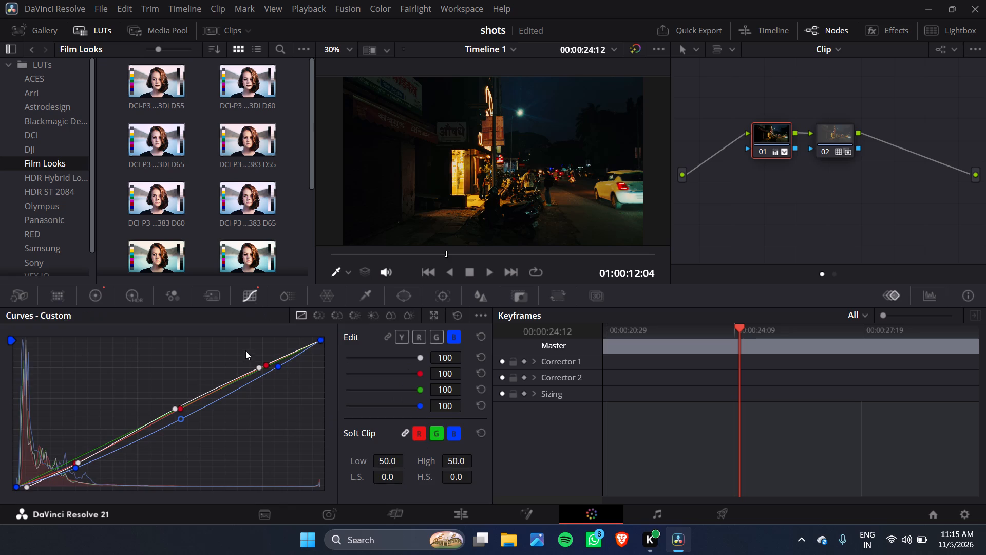
{"action": "left_click_drag", "start_coordinate": [178, 417], "coordinate": [177, 413]}
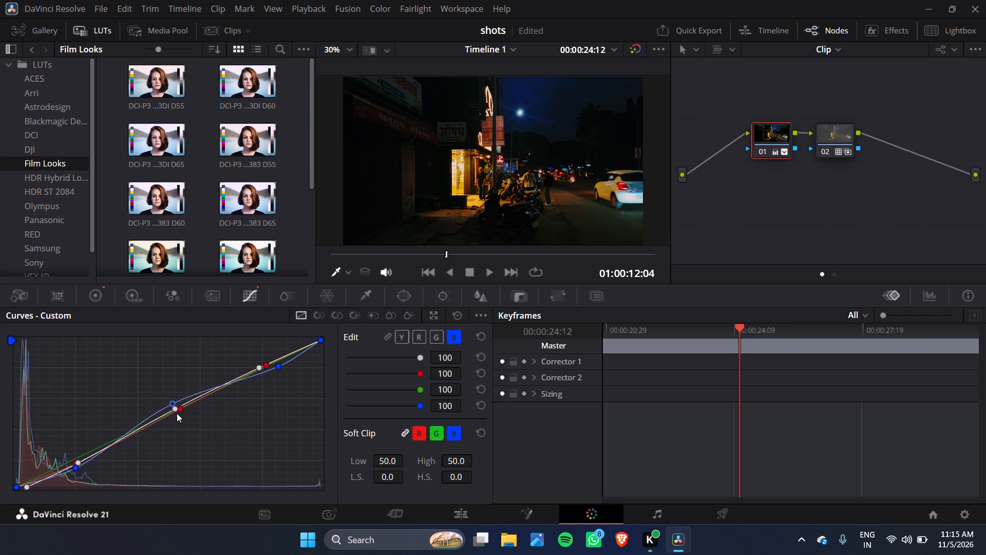
{"action": "left_click_drag", "start_coordinate": [177, 413], "coordinate": [172, 408]}
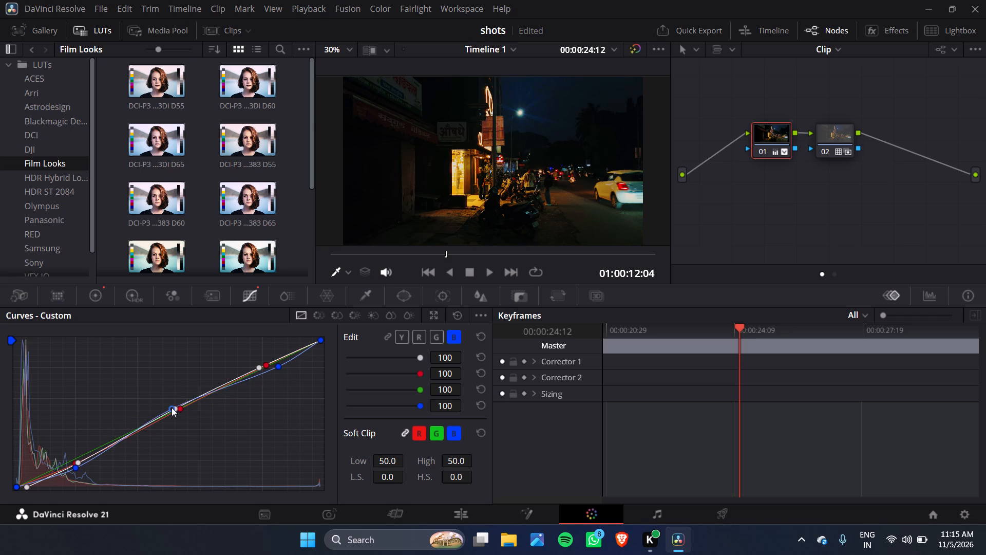
{"action": "left_click_drag", "start_coordinate": [172, 408], "coordinate": [173, 412]}
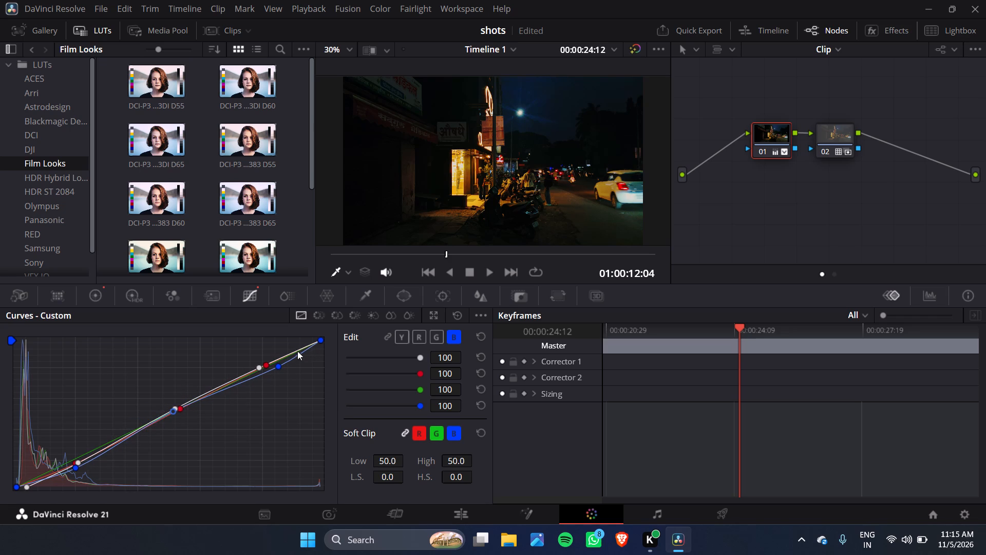
{"action": "left_click_drag", "start_coordinate": [277, 367], "coordinate": [276, 367]}
{"action": "left_click_drag", "start_coordinate": [276, 367], "coordinate": [276, 363]}
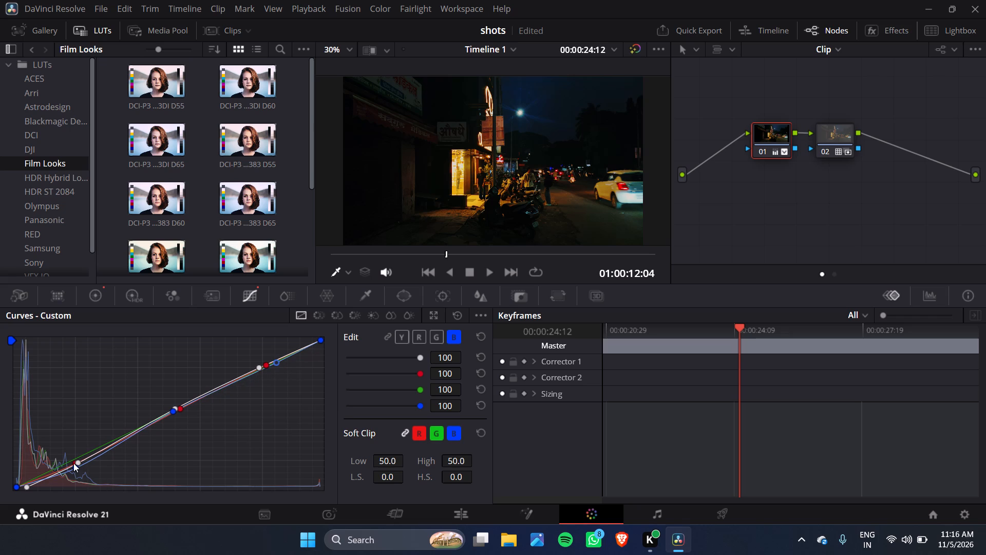
Try crushing and lifting the shadow point of the blue curve, settling it slightly higher, beside the luminance curve's shadow point.
{"action": "left_click_drag", "start_coordinate": [75, 468], "coordinate": [80, 467]}
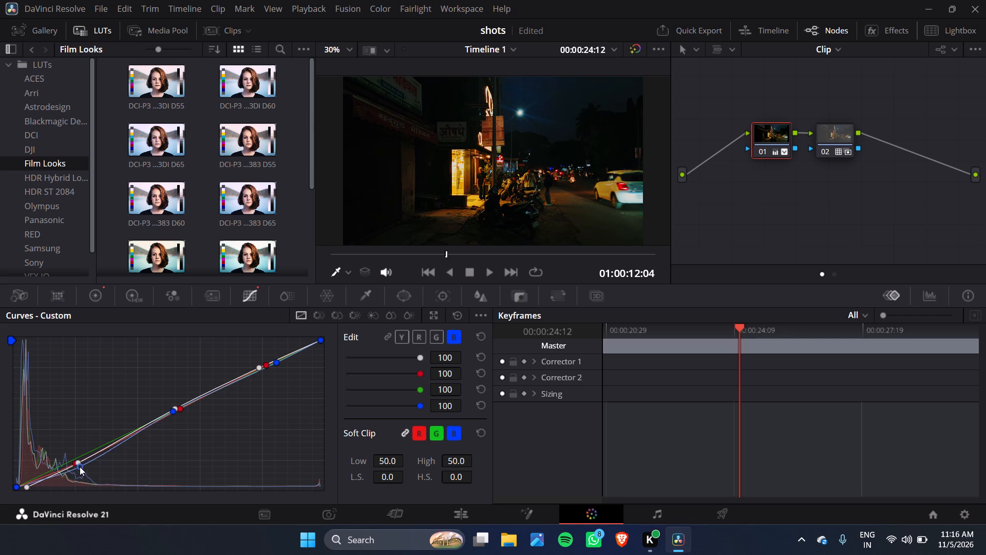
{"action": "left_click_drag", "start_coordinate": [80, 467], "coordinate": [96, 493]}
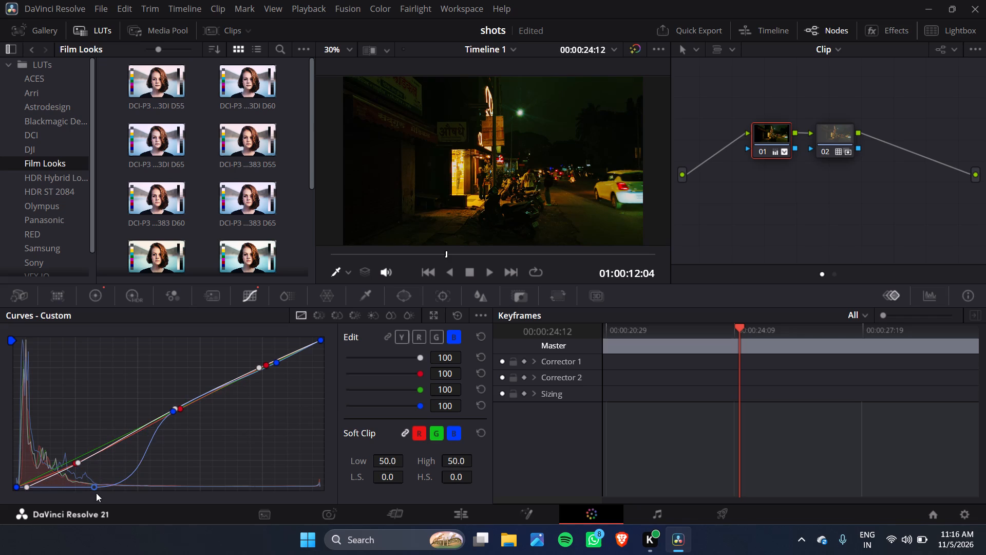
{"action": "left_click_drag", "start_coordinate": [96, 493], "coordinate": [80, 456]}
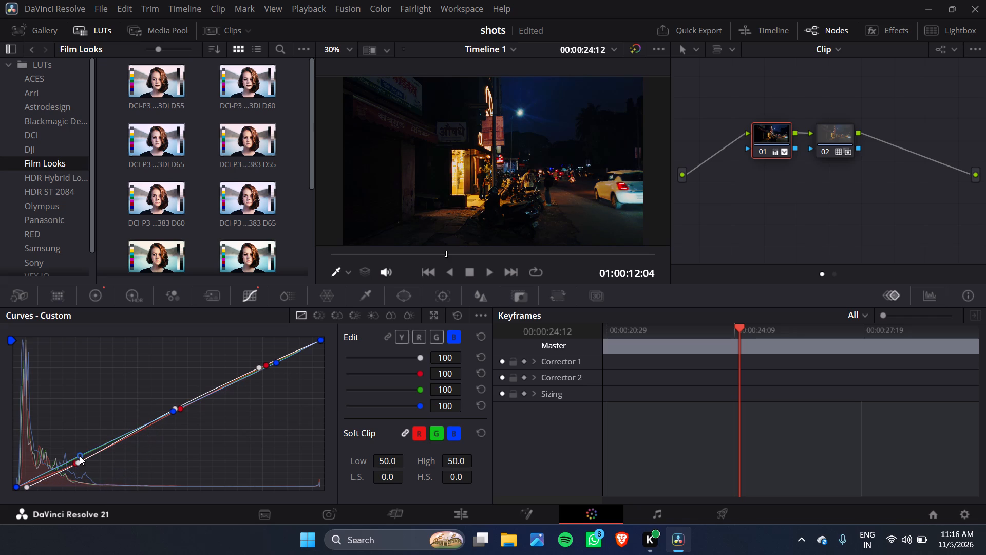
{"action": "left_click_drag", "start_coordinate": [80, 456], "coordinate": [99, 492]}
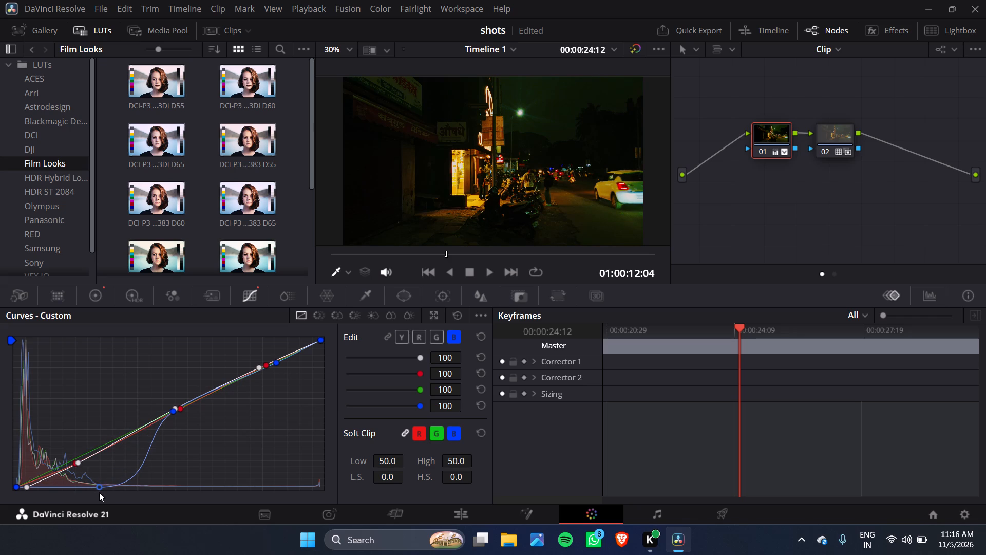
{"action": "left_click_drag", "start_coordinate": [99, 492], "coordinate": [98, 491]}
{"action": "left_click_drag", "start_coordinate": [98, 491], "coordinate": [84, 459]}
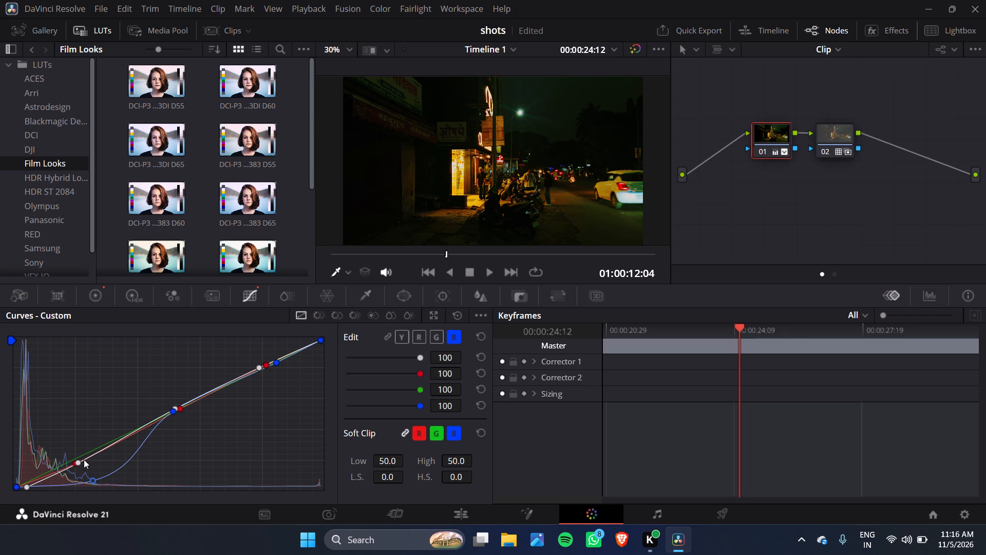
{"action": "left_click_drag", "start_coordinate": [84, 459], "coordinate": [78, 461]}
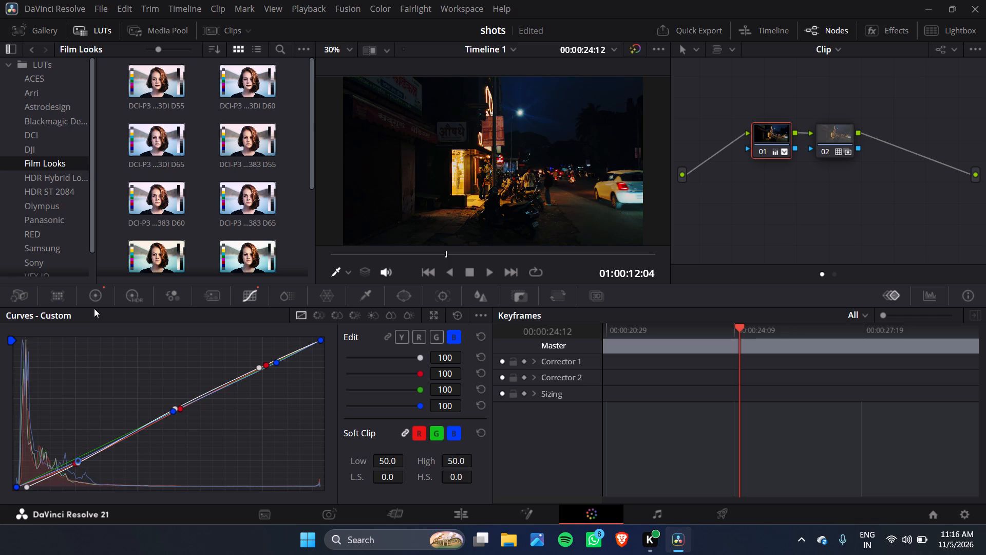
Shape the luminance (Y) curve for more contrast, with its midtone point slightly below the colour curves and its highlight point slightly above.
{"action": "left_click", "coordinate": [404, 340]}
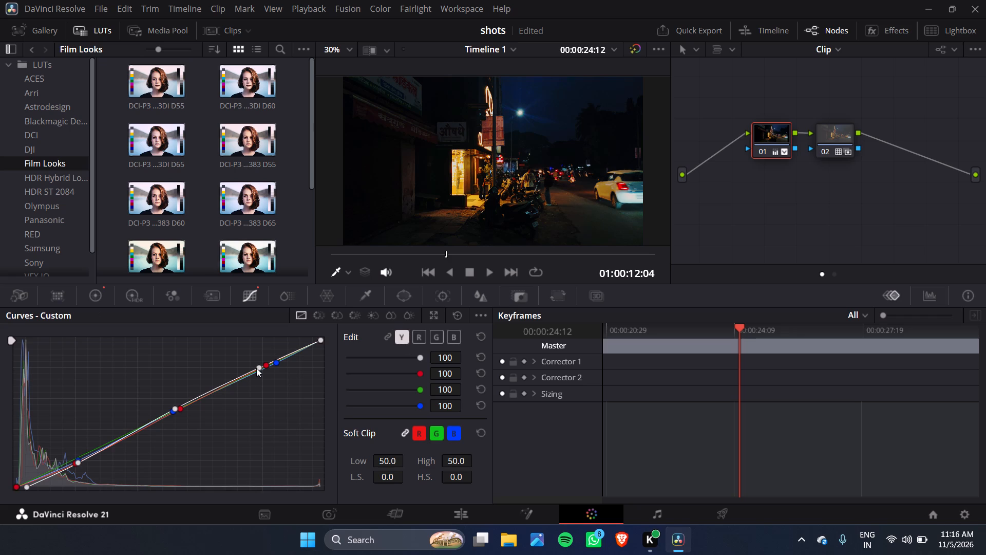
{"action": "left_click", "coordinate": [257, 366]}
{"action": "left_click_drag", "start_coordinate": [175, 408], "coordinate": [187, 416]}
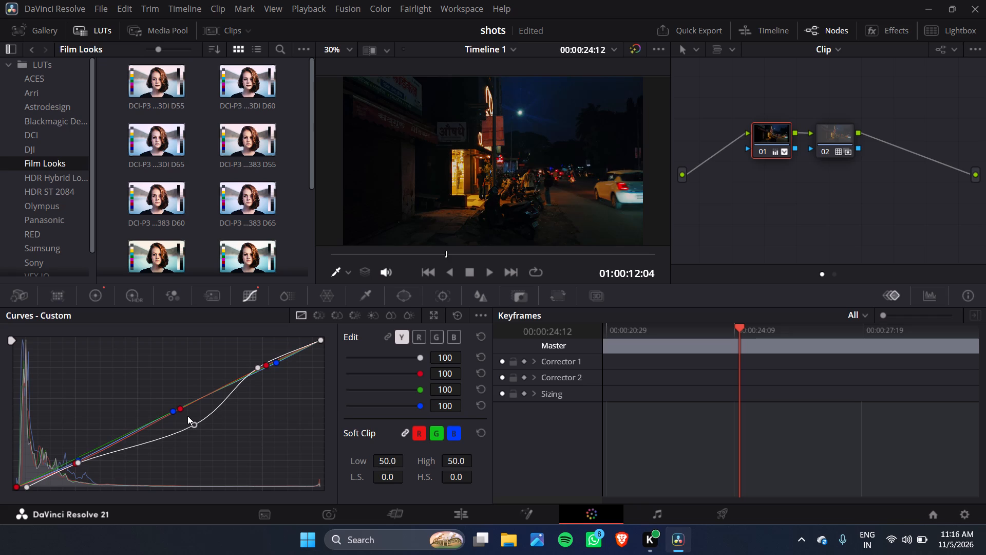
{"action": "left_click_drag", "start_coordinate": [187, 416], "coordinate": [195, 423]}
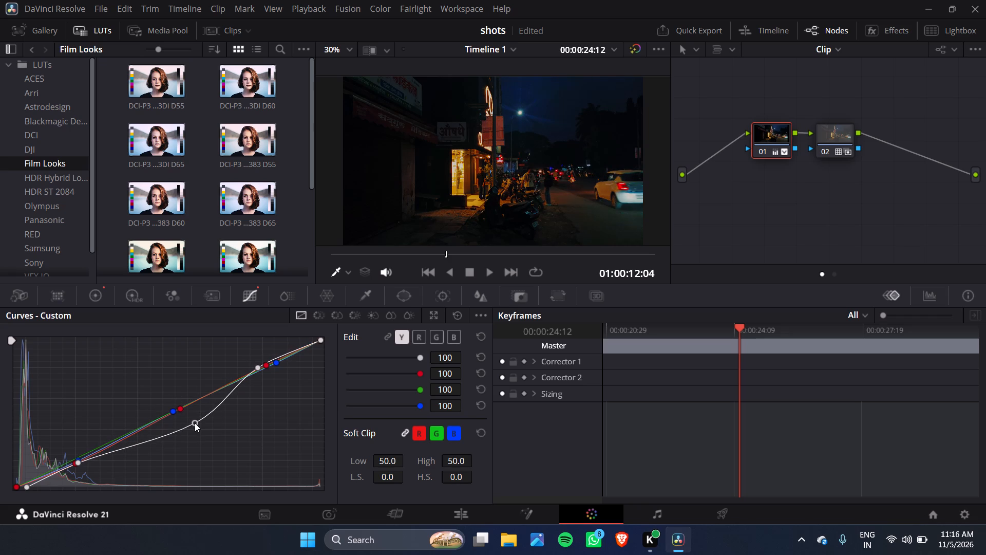
{"action": "left_click_drag", "start_coordinate": [195, 423], "coordinate": [183, 412]}
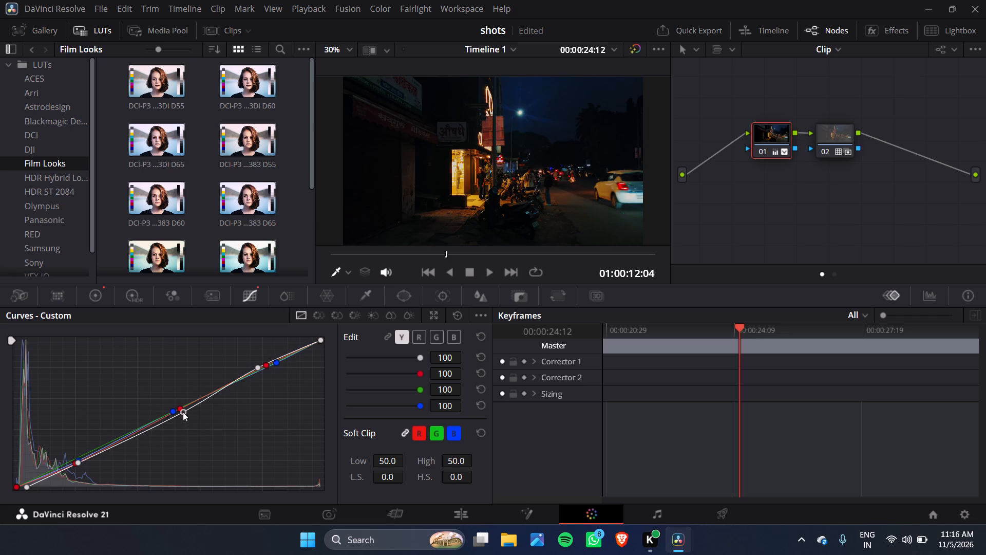
{"action": "left_click_drag", "start_coordinate": [183, 412], "coordinate": [183, 418]}
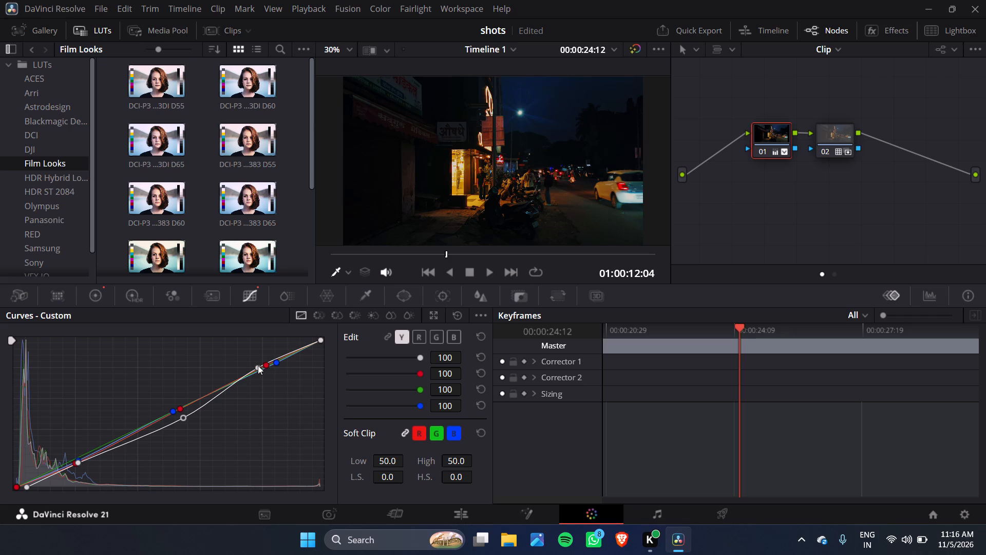
Refine node 01's luminance curve contrast, raising its highlight point a little further above the colour curves and nudging its midtone point slightly up.
{"action": "left_click_drag", "start_coordinate": [258, 365], "coordinate": [256, 353]}
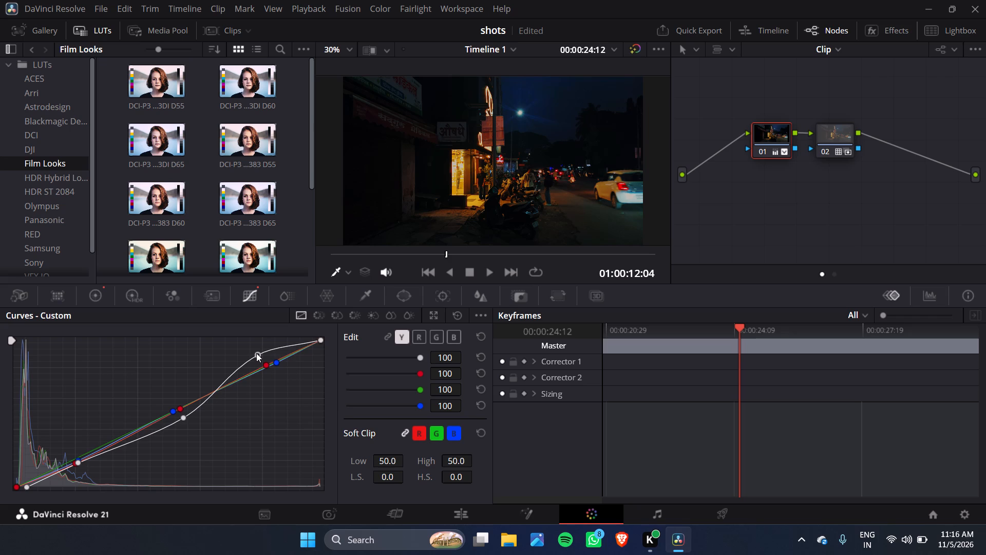
{"action": "left_click_drag", "start_coordinate": [256, 353], "coordinate": [262, 358]}
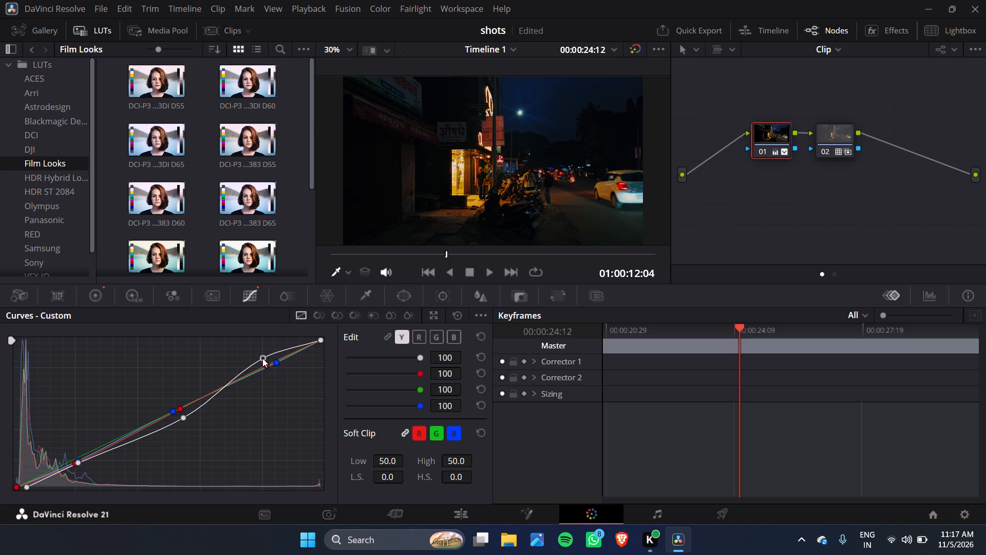
{"action": "left_click", "coordinate": [183, 415]}
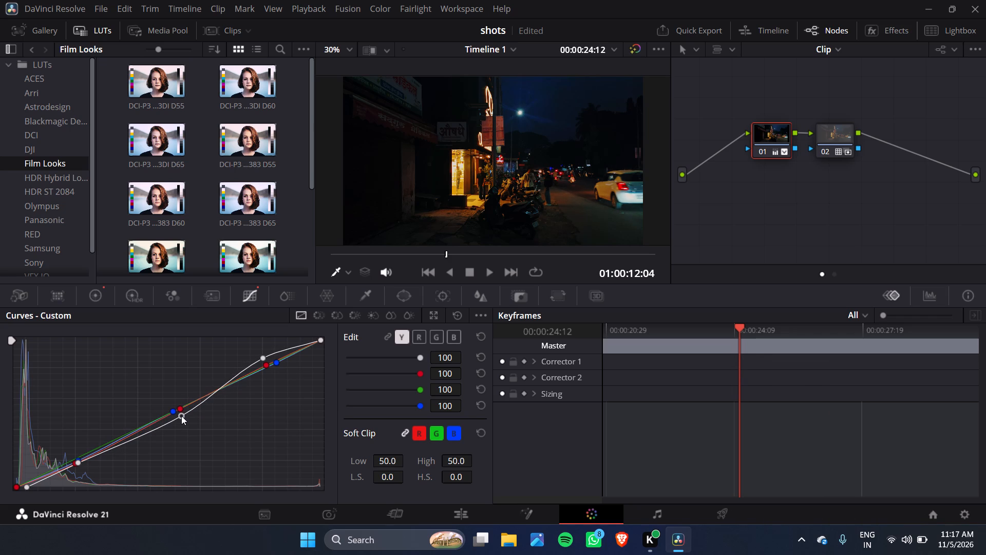
Try different heights for the luminance curve's shadow point, settling it just below the colour curves for slightly deeper shadows.
{"action": "left_click_drag", "start_coordinate": [78, 462], "coordinate": [86, 467]}
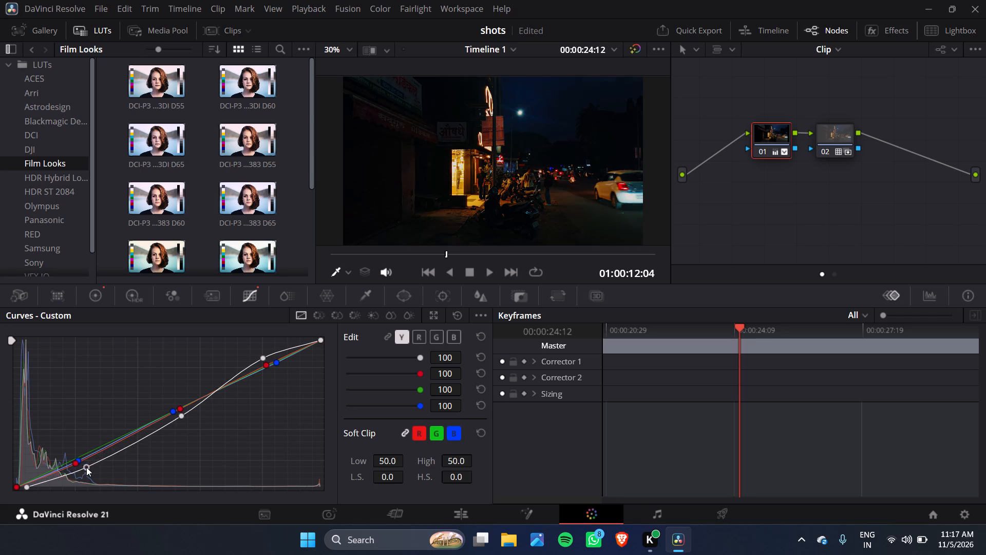
{"action": "left_click_drag", "start_coordinate": [86, 467], "coordinate": [69, 446]}
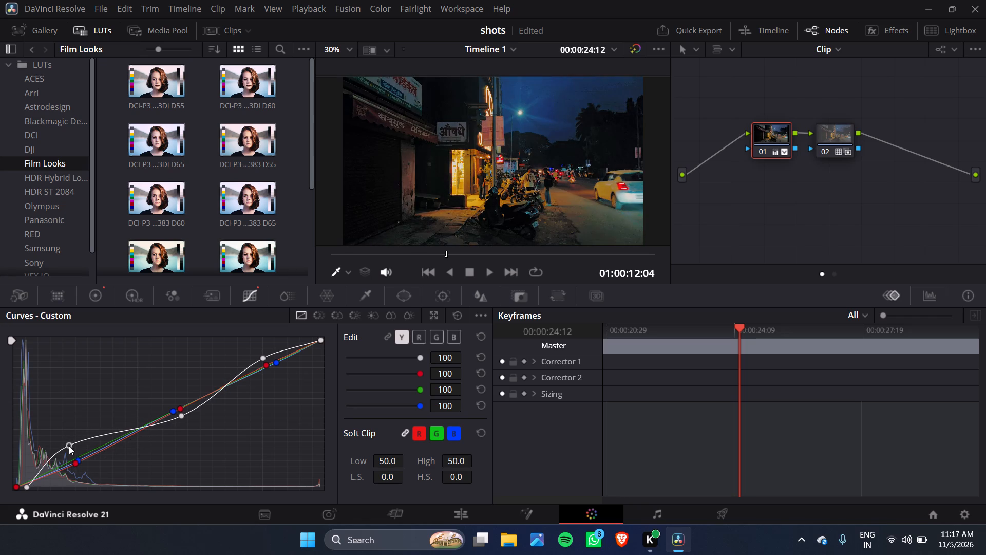
{"action": "left_click_drag", "start_coordinate": [69, 446], "coordinate": [95, 471]}
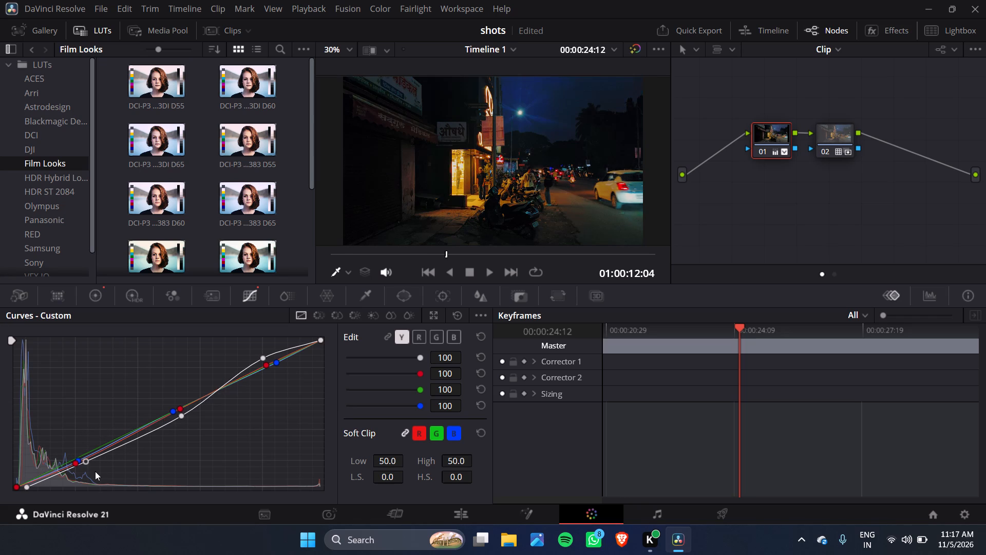
{"action": "left_click_drag", "start_coordinate": [95, 471], "coordinate": [92, 470]}
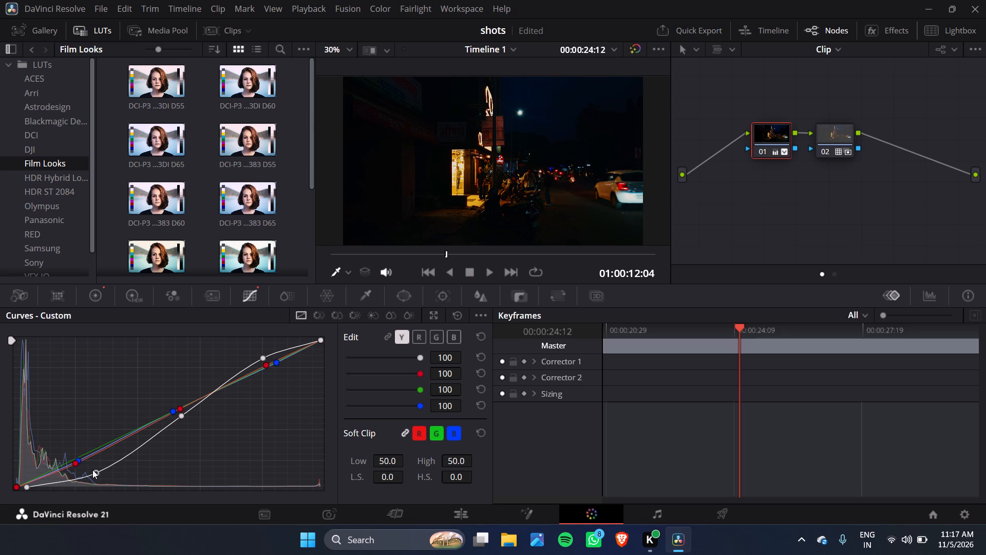
{"action": "left_click_drag", "start_coordinate": [92, 470], "coordinate": [85, 462]}
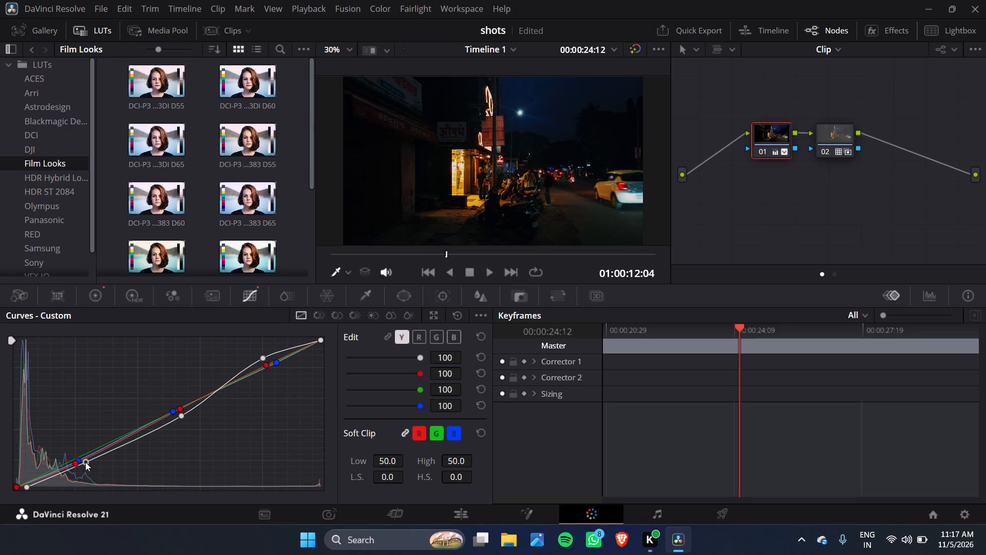
Shift the Midtone log wheel balance of node 01 toward warm orange-yellow, to about red 0.43, green 0.42, blue 0.19.
{"action": "left_click", "coordinate": [98, 296]}
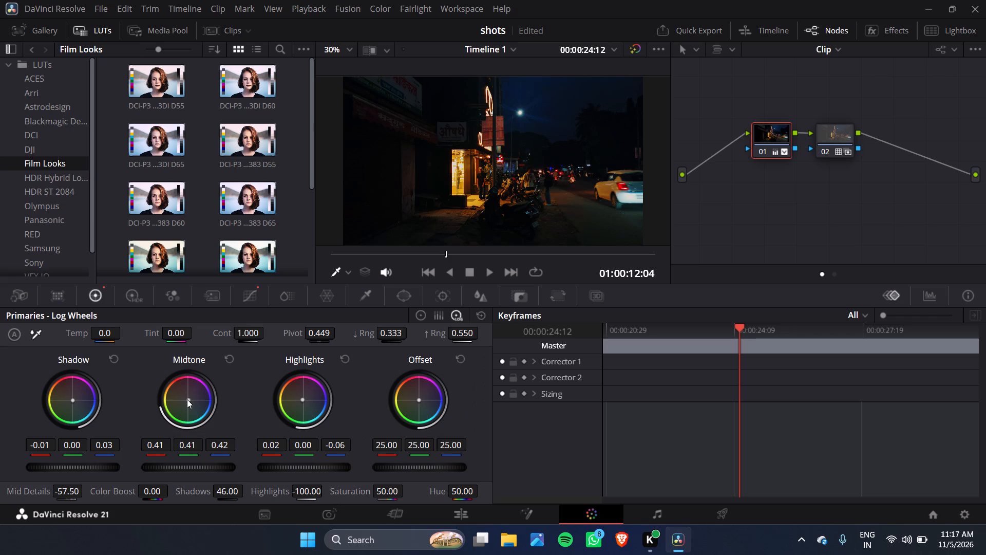
{"action": "left_click_drag", "start_coordinate": [187, 399], "coordinate": [131, 385]}
{"action": "left_click_drag", "start_coordinate": [131, 385], "coordinate": [106, 371]}
{"action": "left_click_drag", "start_coordinate": [180, 397], "coordinate": [164, 353]}
{"action": "left_click_drag", "start_coordinate": [164, 353], "coordinate": [131, 484]}
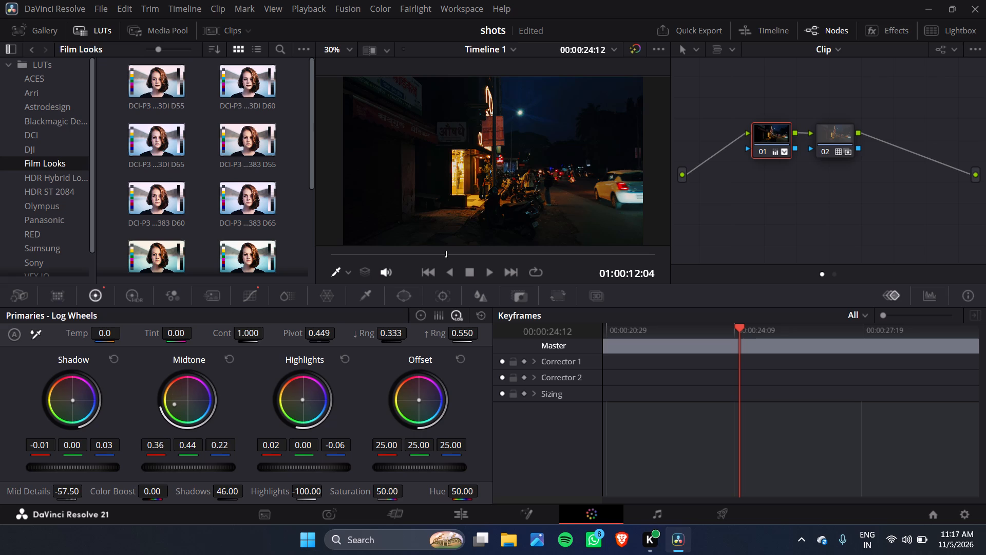
{"action": "left_click_drag", "start_coordinate": [131, 484], "coordinate": [128, 482]}
{"action": "left_click_drag", "start_coordinate": [128, 482], "coordinate": [690, 238]}
{"action": "left_click_drag", "start_coordinate": [690, 238], "coordinate": [841, 156]}
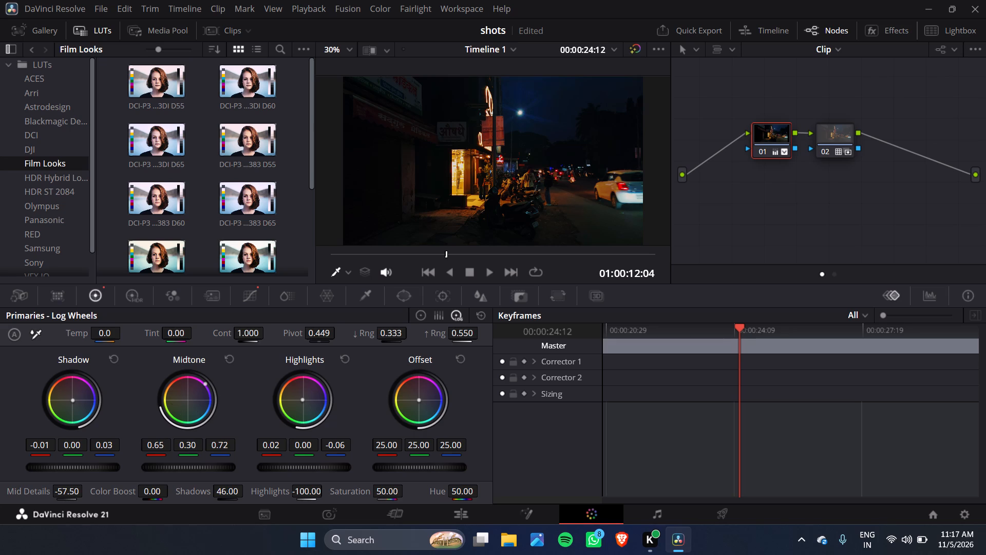
{"action": "left_click_drag", "start_coordinate": [841, 156], "coordinate": [579, 338]}
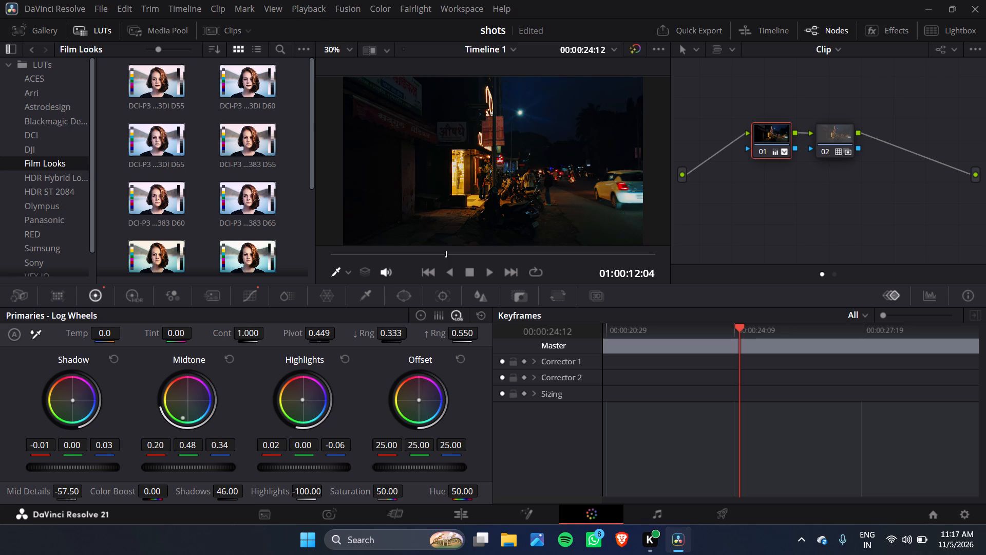
{"action": "left_click_drag", "start_coordinate": [579, 338], "coordinate": [309, 166]}
{"action": "left_click_drag", "start_coordinate": [309, 166], "coordinate": [468, 386]}
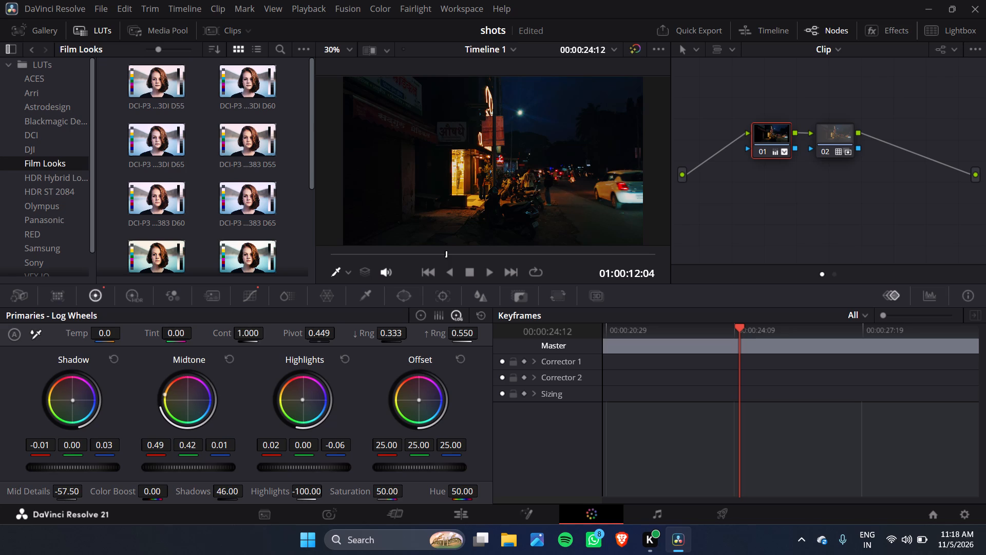
{"action": "left_click_drag", "start_coordinate": [468, 386], "coordinate": [600, 407]}
{"action": "left_click_drag", "start_coordinate": [600, 407], "coordinate": [600, 406]}
Try a strong blue Shadow balance on node 01, and swing it toward yellow-green, about red -0.11, green 0.07, blue -0.36.
{"action": "left_click_drag", "start_coordinate": [70, 398], "coordinate": [162, 432]}
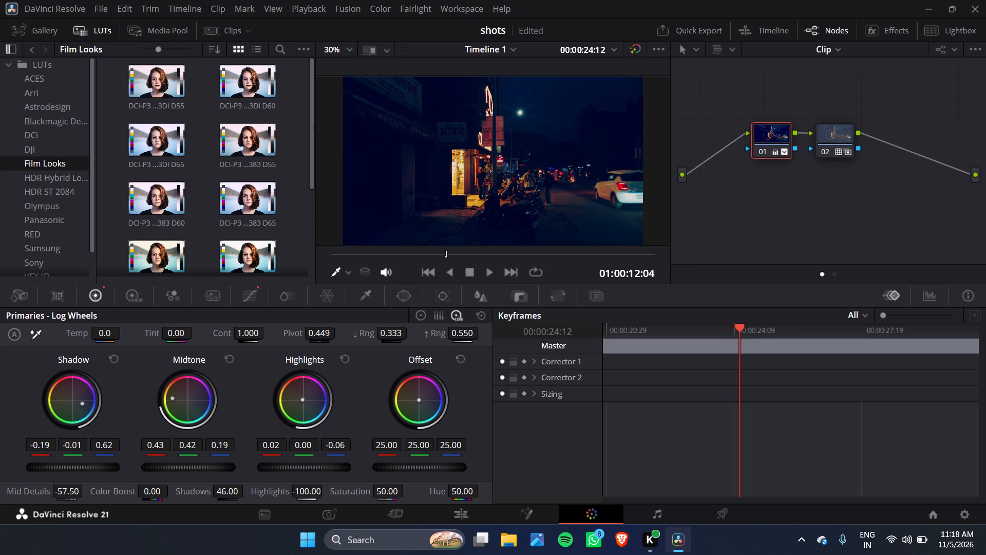
{"action": "left_click_drag", "start_coordinate": [162, 432], "coordinate": [145, 421]}
{"action": "left_click_drag", "start_coordinate": [145, 421], "coordinate": [89, 412]}
{"action": "left_click_drag", "start_coordinate": [89, 412], "coordinate": [487, 276]}
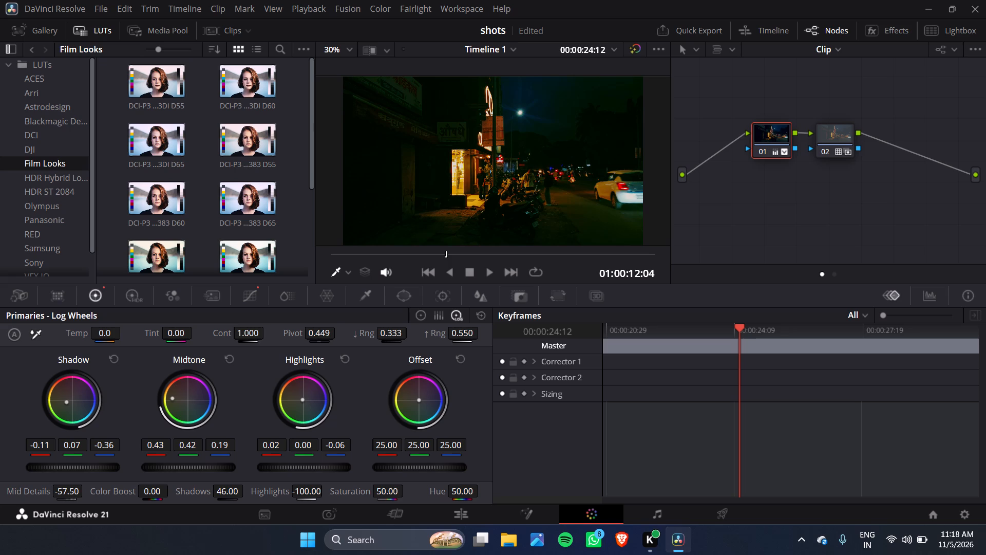
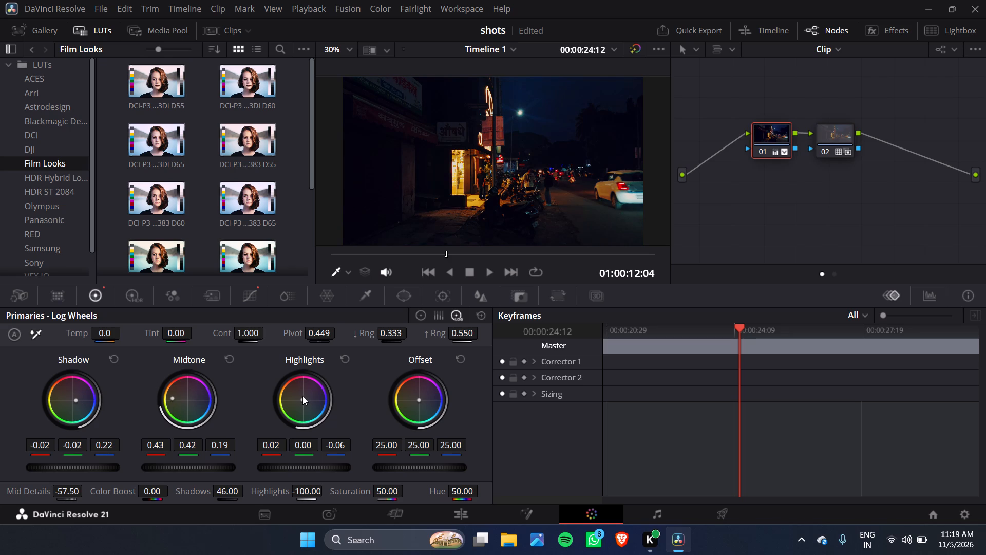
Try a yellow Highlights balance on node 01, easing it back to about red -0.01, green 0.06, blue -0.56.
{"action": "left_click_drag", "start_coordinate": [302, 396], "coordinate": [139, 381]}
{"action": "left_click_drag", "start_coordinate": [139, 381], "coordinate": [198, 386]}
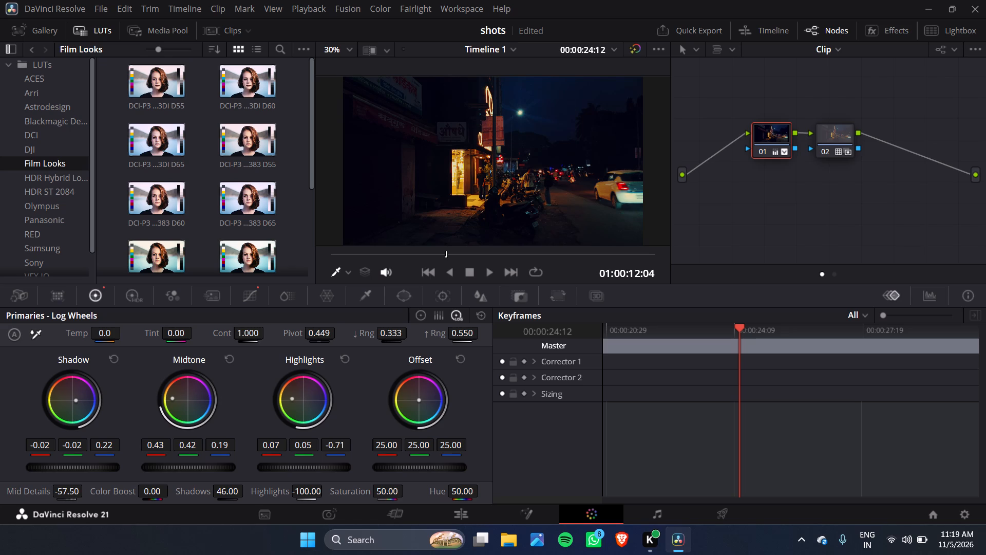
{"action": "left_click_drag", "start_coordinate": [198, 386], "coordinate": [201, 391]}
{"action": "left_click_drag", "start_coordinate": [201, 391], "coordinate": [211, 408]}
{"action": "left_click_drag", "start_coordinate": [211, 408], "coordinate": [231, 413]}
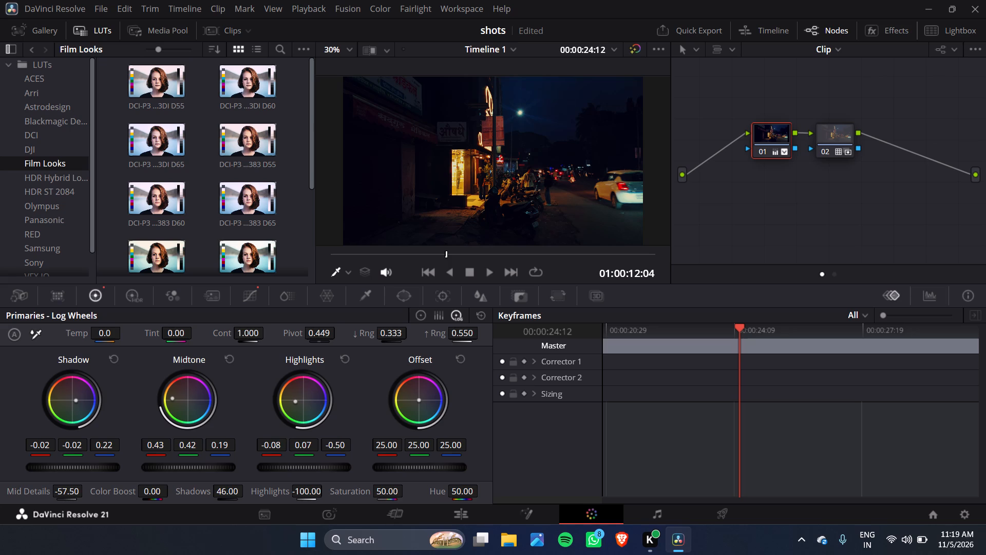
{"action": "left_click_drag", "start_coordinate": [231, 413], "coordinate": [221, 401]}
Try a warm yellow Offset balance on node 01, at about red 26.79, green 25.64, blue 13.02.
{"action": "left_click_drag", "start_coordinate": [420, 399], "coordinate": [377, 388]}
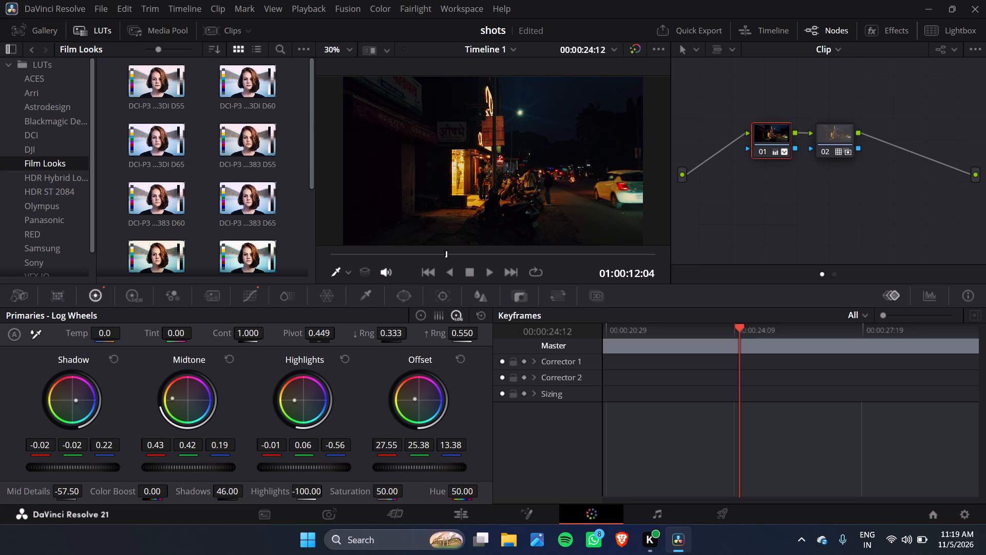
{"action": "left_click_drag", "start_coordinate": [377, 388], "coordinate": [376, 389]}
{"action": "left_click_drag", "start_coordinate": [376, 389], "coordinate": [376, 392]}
Push the Shadow log wheel balance further toward blue, to about red -0.05, green -0.02, blue 0.34.
{"action": "left_click_drag", "start_coordinate": [74, 399], "coordinate": [95, 404]}
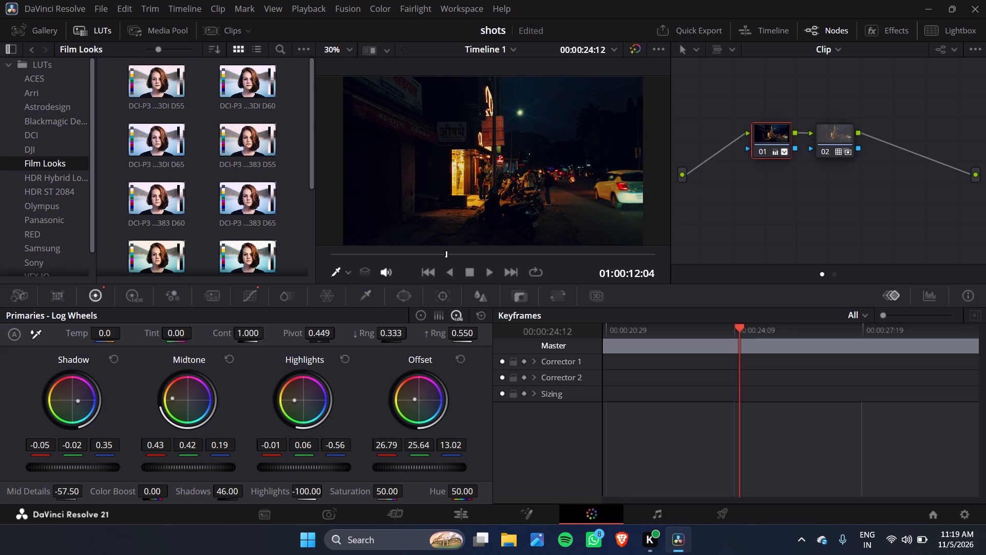
{"action": "left_click_drag", "start_coordinate": [95, 404], "coordinate": [94, 404]}
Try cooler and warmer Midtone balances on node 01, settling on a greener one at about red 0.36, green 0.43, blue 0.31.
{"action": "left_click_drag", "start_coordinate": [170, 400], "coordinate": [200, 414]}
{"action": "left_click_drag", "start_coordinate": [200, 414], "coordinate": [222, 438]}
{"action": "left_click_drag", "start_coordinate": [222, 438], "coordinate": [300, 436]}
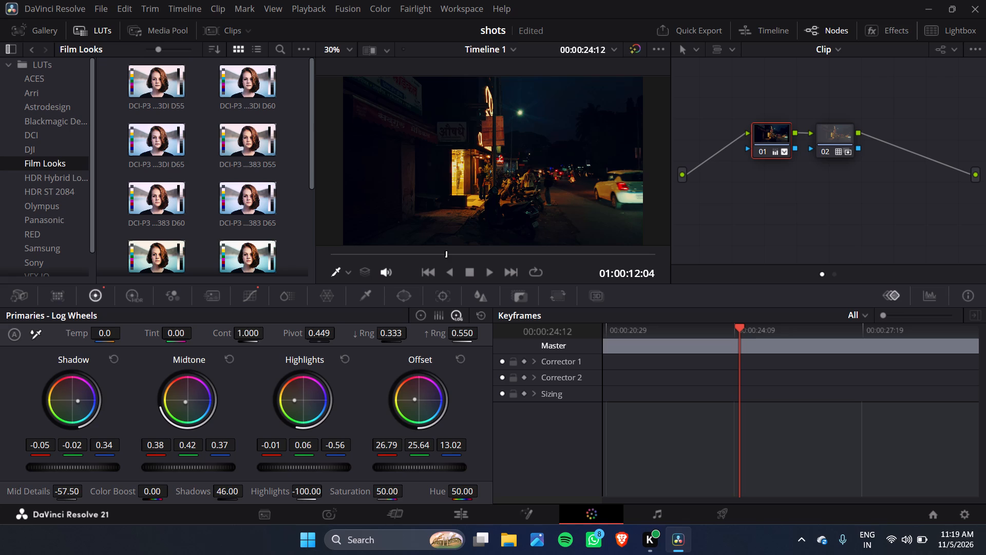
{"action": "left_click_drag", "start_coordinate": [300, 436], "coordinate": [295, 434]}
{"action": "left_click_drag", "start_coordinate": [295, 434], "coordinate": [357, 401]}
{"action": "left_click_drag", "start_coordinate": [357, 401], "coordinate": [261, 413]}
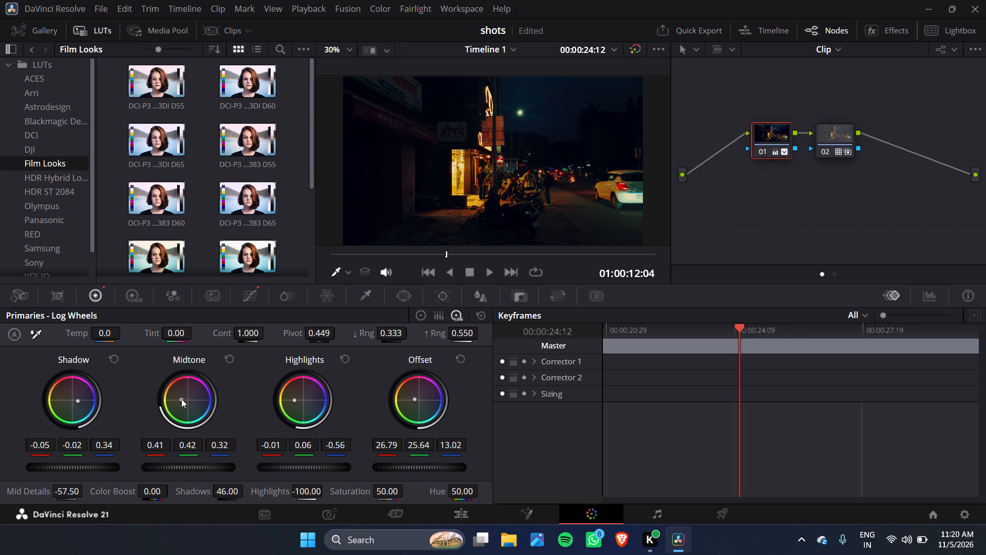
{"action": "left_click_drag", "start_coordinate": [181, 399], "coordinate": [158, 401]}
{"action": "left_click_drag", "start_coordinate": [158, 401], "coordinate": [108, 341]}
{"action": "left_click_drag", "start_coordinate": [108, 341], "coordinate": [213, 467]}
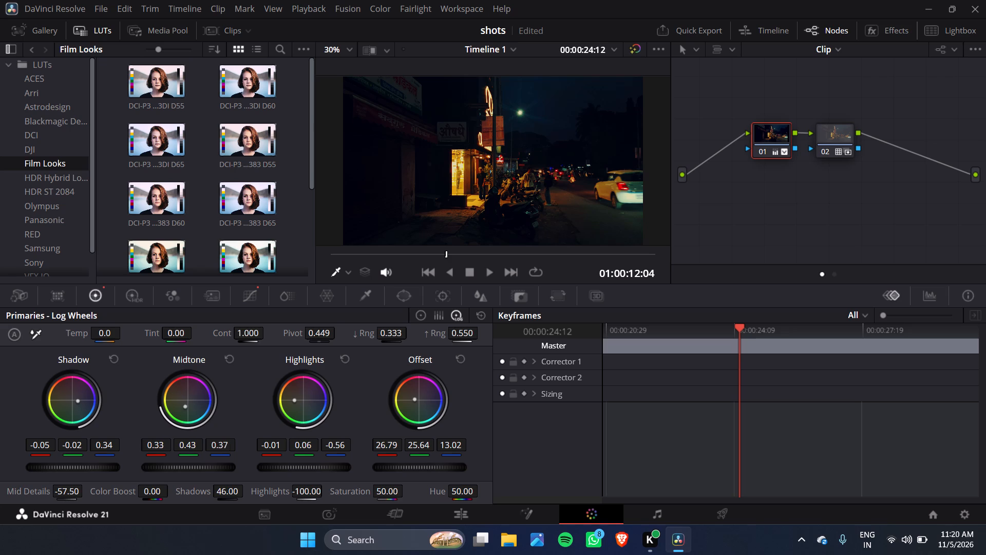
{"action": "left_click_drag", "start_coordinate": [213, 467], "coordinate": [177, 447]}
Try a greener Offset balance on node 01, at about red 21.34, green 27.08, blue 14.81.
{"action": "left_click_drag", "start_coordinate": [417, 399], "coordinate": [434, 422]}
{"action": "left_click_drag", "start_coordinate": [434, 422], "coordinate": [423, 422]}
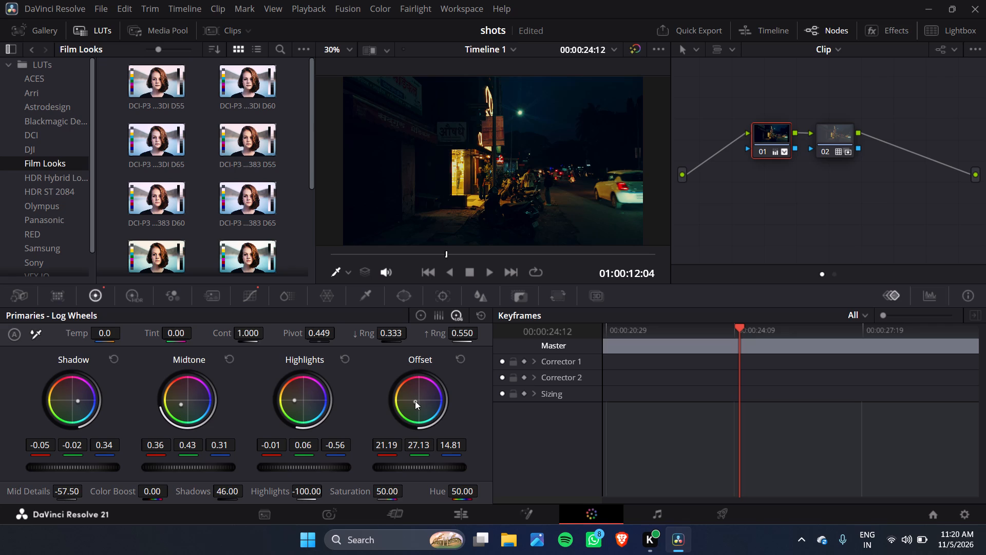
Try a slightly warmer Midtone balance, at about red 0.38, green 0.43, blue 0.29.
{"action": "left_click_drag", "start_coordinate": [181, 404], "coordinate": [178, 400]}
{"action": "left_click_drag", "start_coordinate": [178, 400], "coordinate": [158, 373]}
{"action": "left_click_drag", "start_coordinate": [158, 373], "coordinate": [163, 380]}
Shift the Offset balance of node 01 toward yellow, to about red 25.28, green 26.36, blue 10.35.
{"action": "left_click_drag", "start_coordinate": [413, 400], "coordinate": [397, 384]}
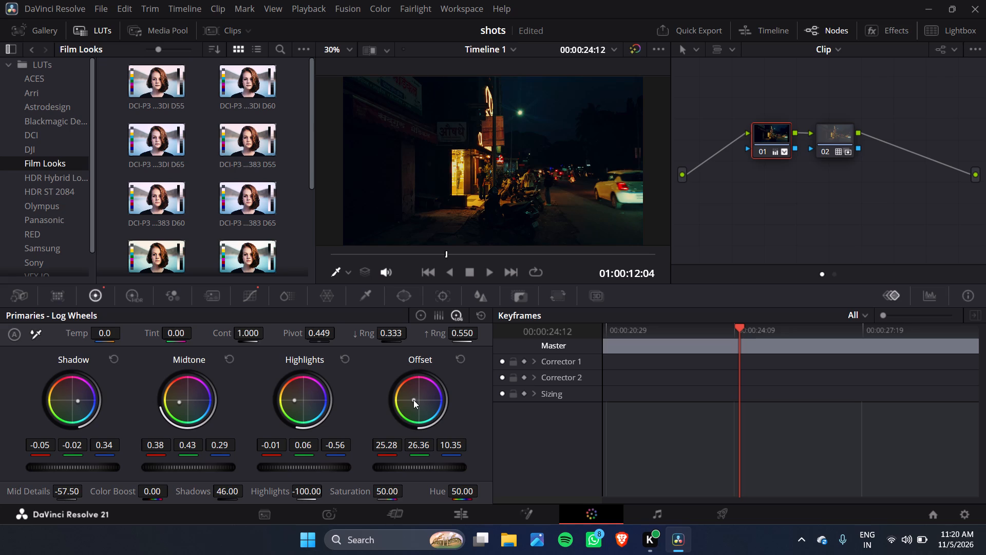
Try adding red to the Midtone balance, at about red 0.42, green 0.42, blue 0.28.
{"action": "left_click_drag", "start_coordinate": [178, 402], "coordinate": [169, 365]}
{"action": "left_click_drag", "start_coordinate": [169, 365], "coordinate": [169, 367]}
Shift the Highlights log wheel balance away from yellow to a slight red, about red 0.12, green -0.03, blue -0.08.
{"action": "left_click_drag", "start_coordinate": [293, 402], "coordinate": [370, 378]}
Explore cooler and redder Midtone balances on the log wheel, settling on about red 0.42, green 0.42, blue 0.26.
{"action": "left_click_drag", "start_coordinate": [179, 398], "coordinate": [198, 394]}
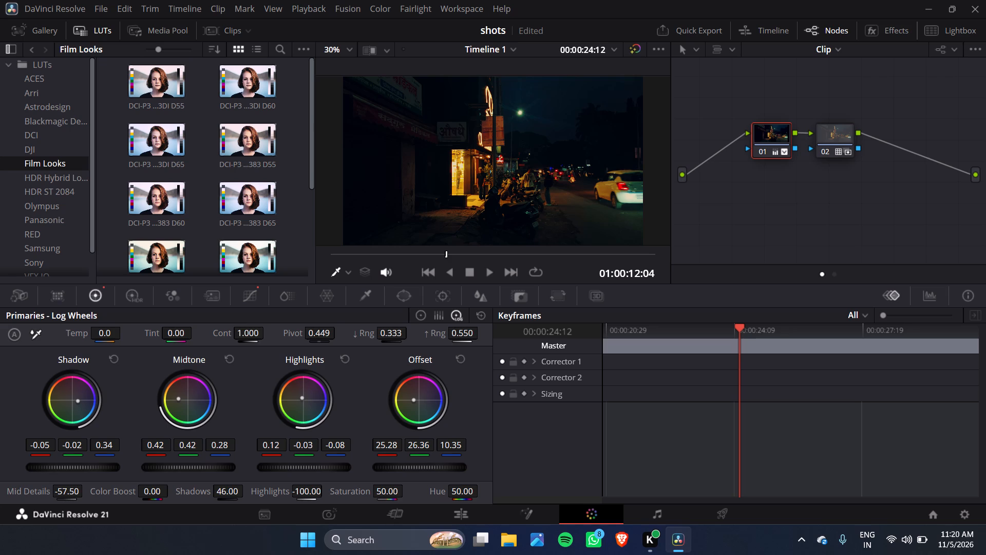
{"action": "left_click_drag", "start_coordinate": [198, 394], "coordinate": [375, 434]}
{"action": "left_click_drag", "start_coordinate": [375, 434], "coordinate": [382, 380]}
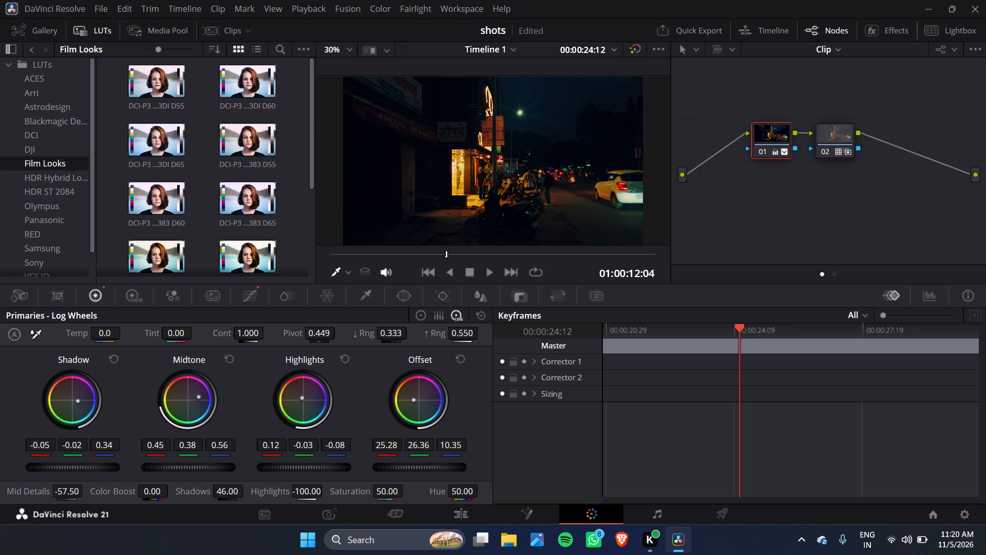
{"action": "left_click_drag", "start_coordinate": [382, 380], "coordinate": [227, 343]}
{"action": "left_click_drag", "start_coordinate": [227, 343], "coordinate": [253, 421]}
{"action": "left_click_drag", "start_coordinate": [253, 421], "coordinate": [312, 398]}
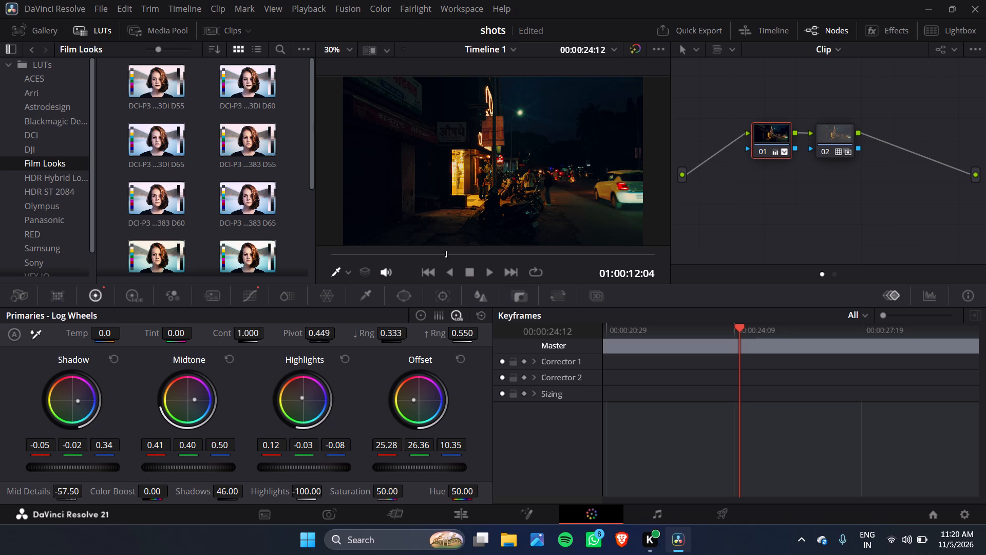
{"action": "left_click_drag", "start_coordinate": [312, 398], "coordinate": [227, 376]}
{"action": "left_click_drag", "start_coordinate": [227, 376], "coordinate": [198, 362]}
{"action": "left_click_drag", "start_coordinate": [198, 362], "coordinate": [175, 389]}
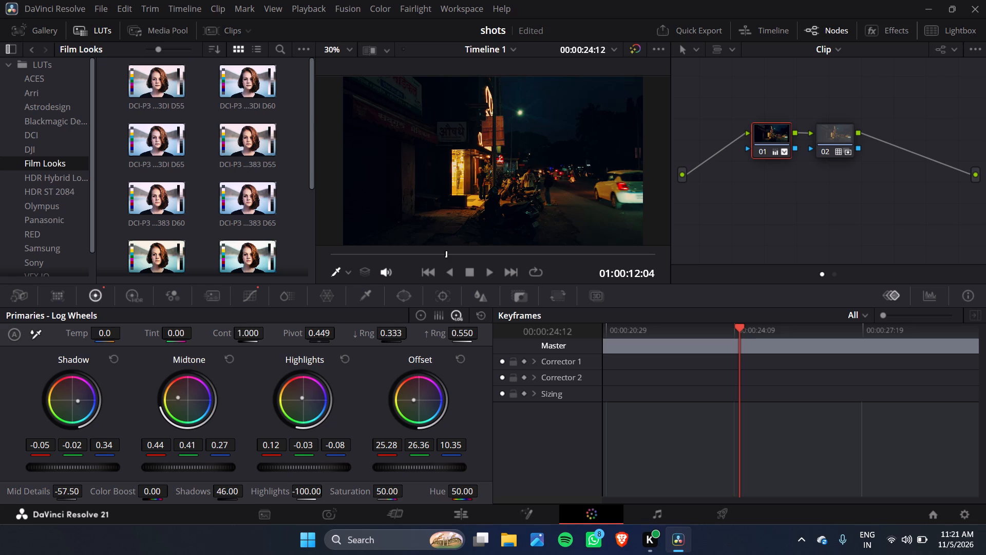
{"action": "left_click_drag", "start_coordinate": [175, 389], "coordinate": [167, 402]}
Push the Offset balance further toward yellow-green, to about red 24.67, green 27.17, blue 4.10.
{"action": "left_click_drag", "start_coordinate": [413, 399], "coordinate": [385, 399]}
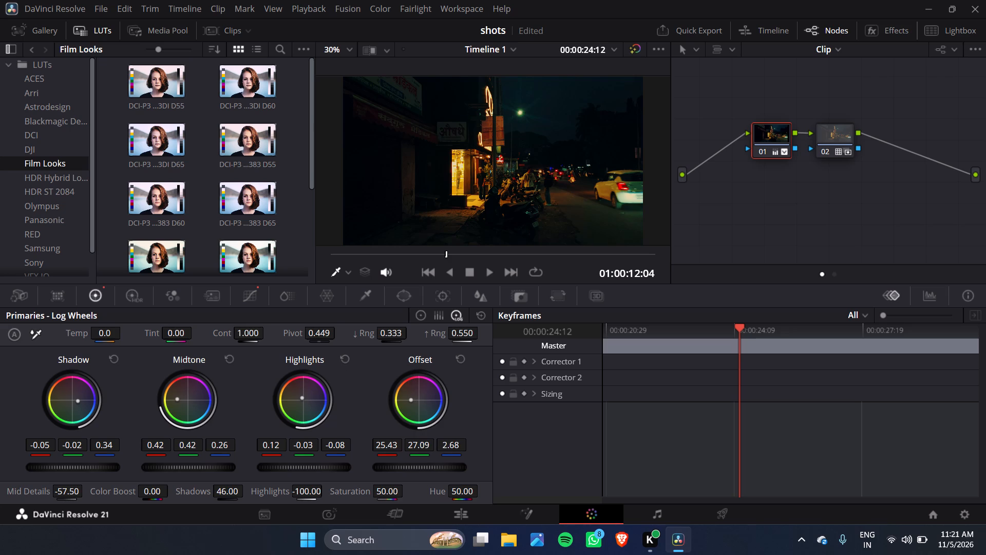
{"action": "left_click_drag", "start_coordinate": [385, 399], "coordinate": [383, 385]}
{"action": "left_click_drag", "start_coordinate": [383, 385], "coordinate": [383, 399]}
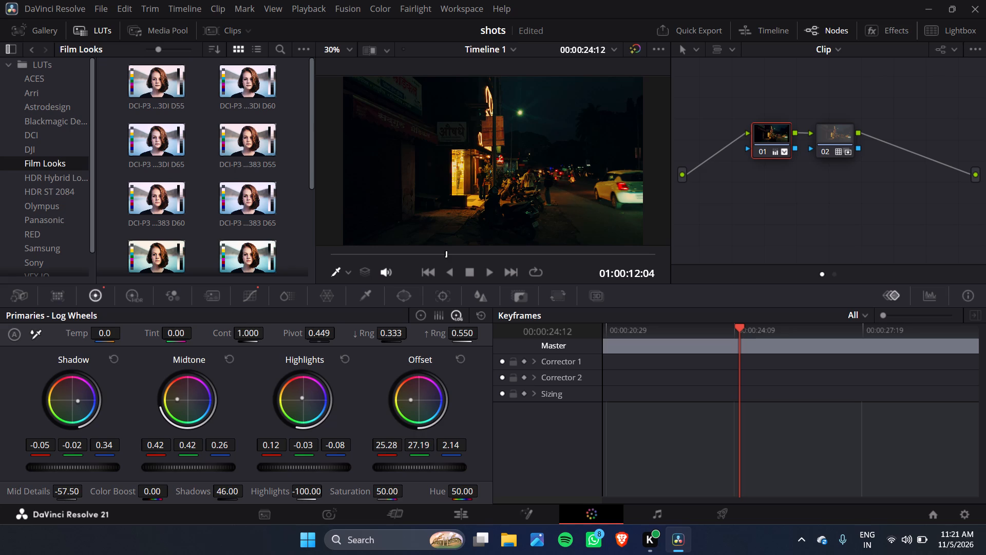
{"action": "left_click_drag", "start_coordinate": [383, 399], "coordinate": [390, 402]}
Shift the Shadow balance further toward blue, to about red -0.05, green -0.03, blue 0.44.
{"action": "left_click_drag", "start_coordinate": [77, 400], "coordinate": [81, 400]}
{"action": "left_click_drag", "start_coordinate": [81, 400], "coordinate": [92, 400]}
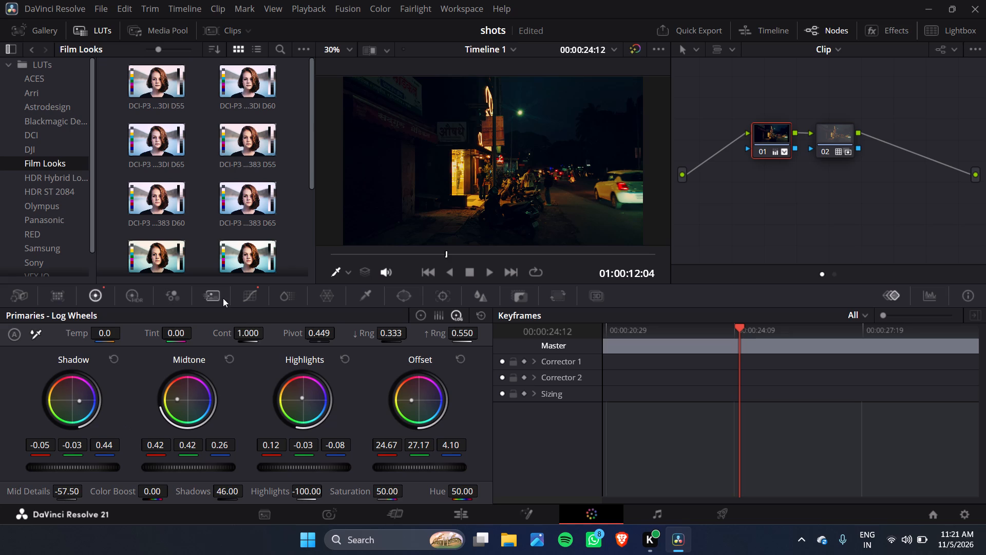
Lower the middle control point of the luminance custom curve slightly to darken the midtones of node 01.
{"action": "left_click", "coordinate": [263, 300]}
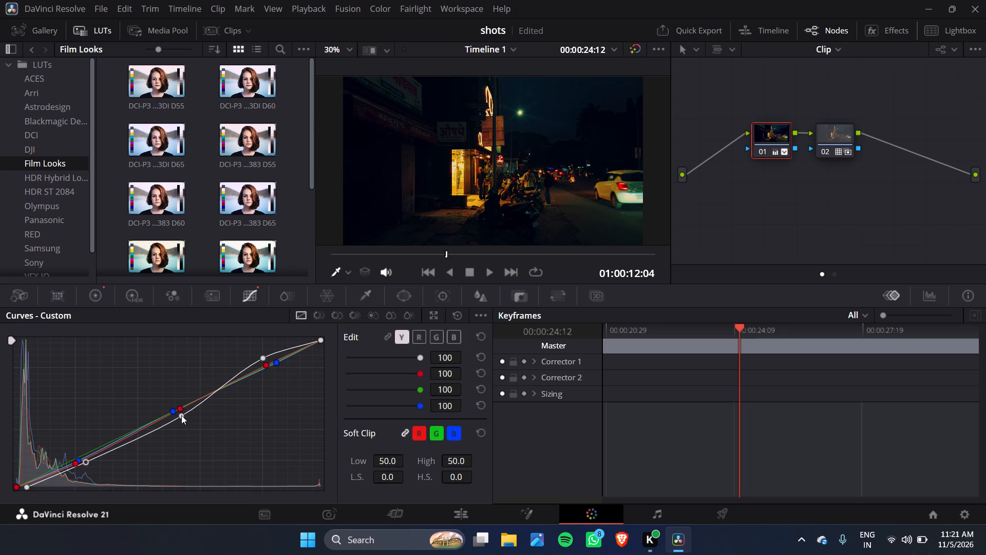
{"action": "left_click_drag", "start_coordinate": [180, 413], "coordinate": [183, 418]}
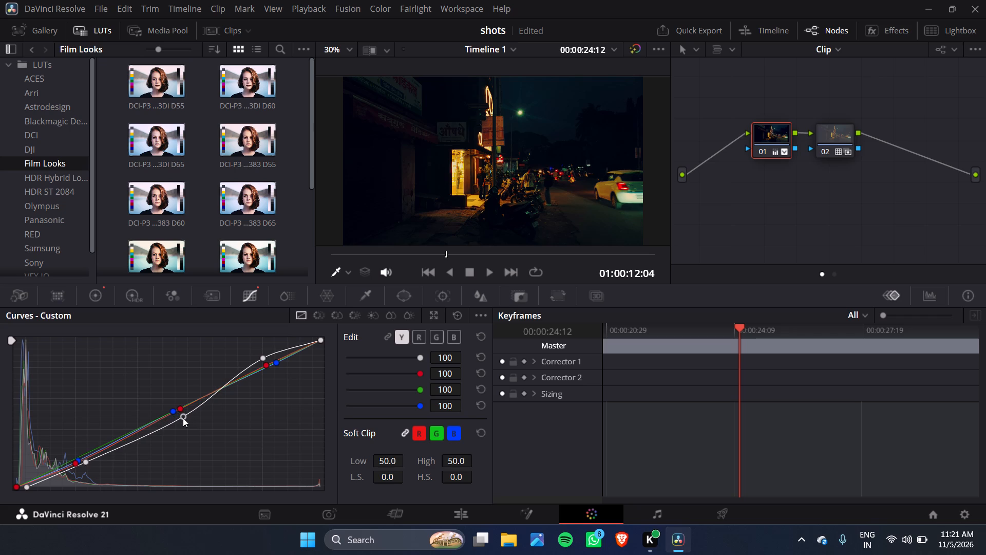
{"action": "left_click_drag", "start_coordinate": [183, 418], "coordinate": [185, 418]}
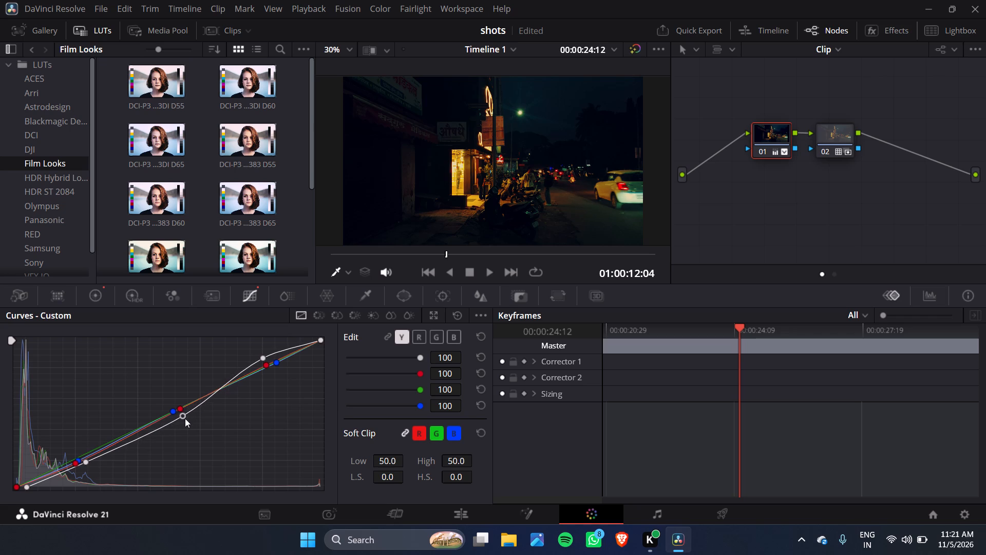
{"action": "left_click_drag", "start_coordinate": [185, 418], "coordinate": [189, 422]}
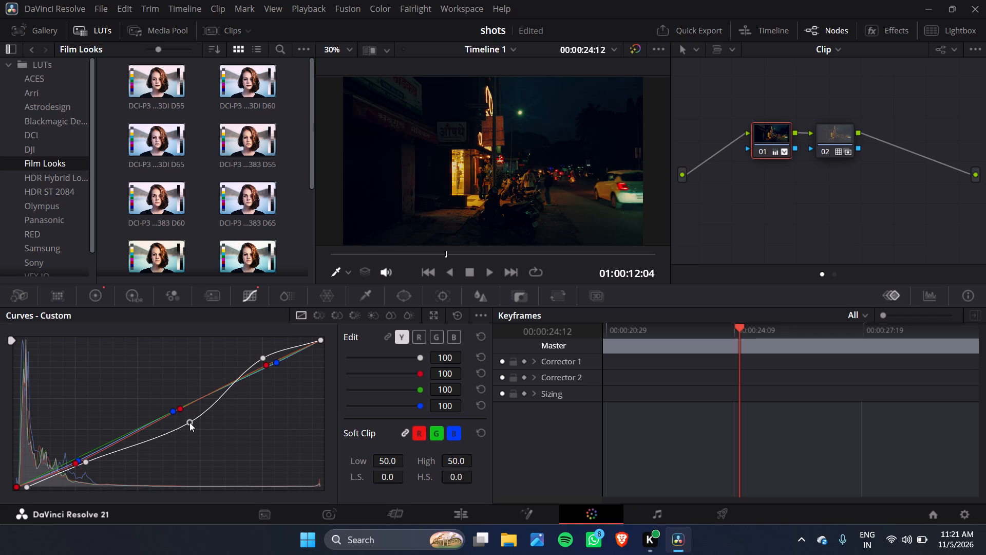
{"action": "left_click_drag", "start_coordinate": [189, 422], "coordinate": [186, 419]}
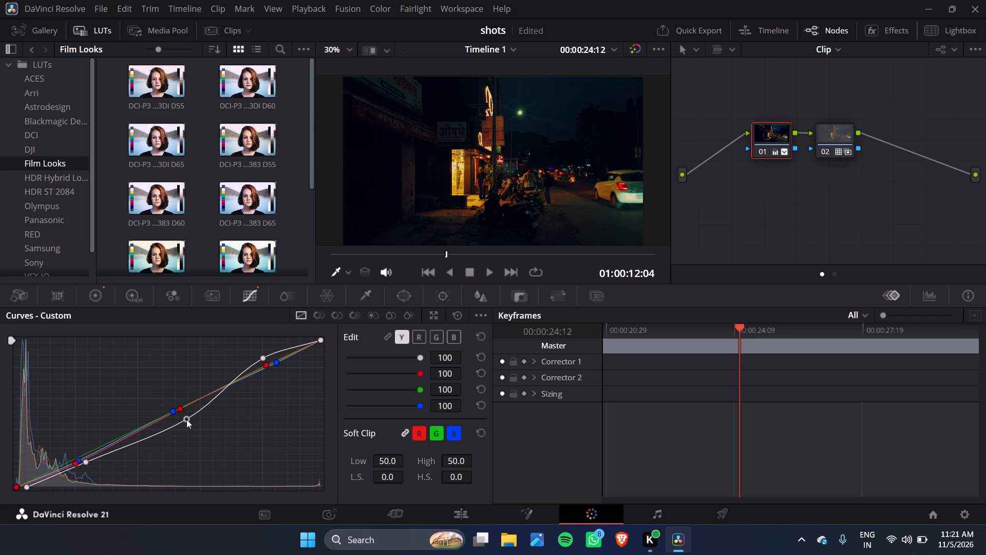
{"action": "left_click_drag", "start_coordinate": [186, 419], "coordinate": [185, 419]}
Reduce the primaries Saturation to 44.70 and raise Shadows to 47.00.
{"action": "left_click", "coordinate": [104, 294]}
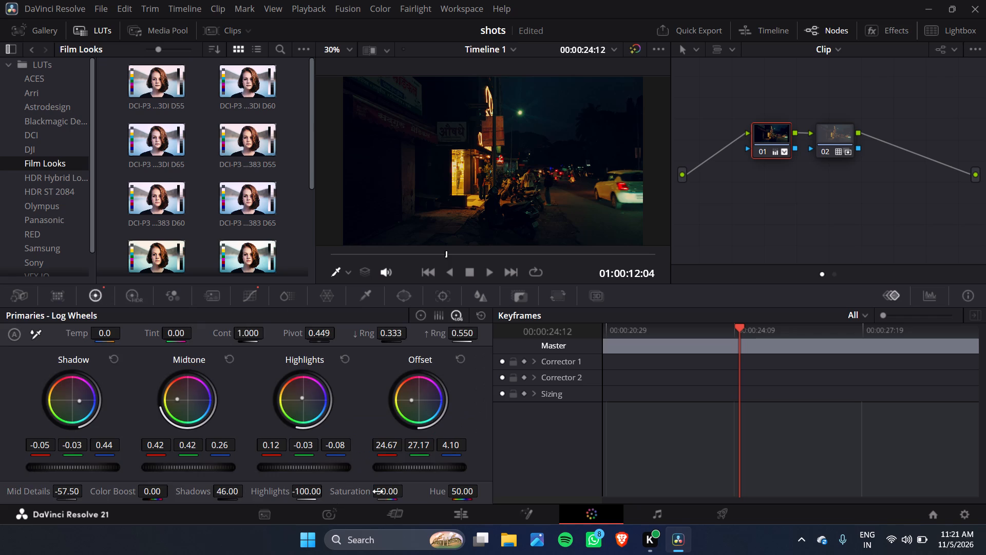
{"action": "left_click_drag", "start_coordinate": [378, 492], "coordinate": [344, 494]}
{"action": "left_click", "coordinate": [229, 492]}
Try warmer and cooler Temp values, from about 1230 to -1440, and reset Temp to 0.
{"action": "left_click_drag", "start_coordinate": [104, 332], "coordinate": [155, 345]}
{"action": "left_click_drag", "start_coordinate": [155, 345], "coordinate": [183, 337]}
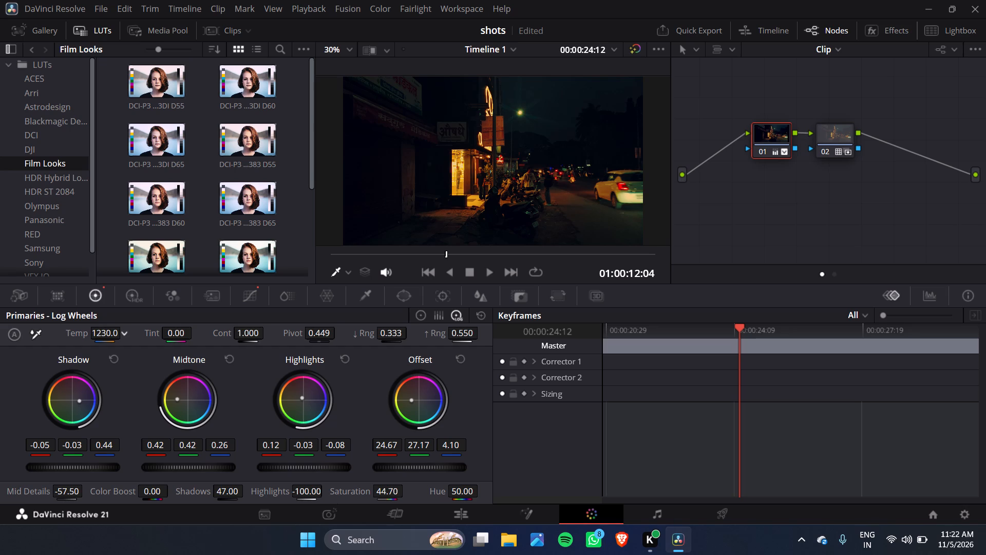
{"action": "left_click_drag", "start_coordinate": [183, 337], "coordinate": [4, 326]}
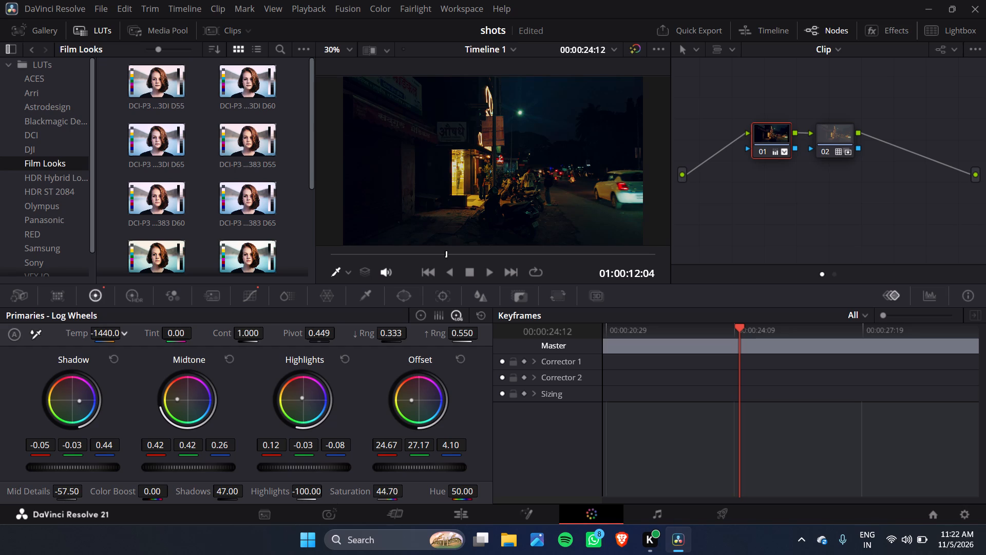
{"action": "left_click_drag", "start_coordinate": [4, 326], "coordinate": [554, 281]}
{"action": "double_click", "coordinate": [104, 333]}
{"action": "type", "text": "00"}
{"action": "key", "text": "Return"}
Open the Motion Effects settings and play the graded clip through to review the look.
{"action": "left_click", "coordinate": [220, 289]}
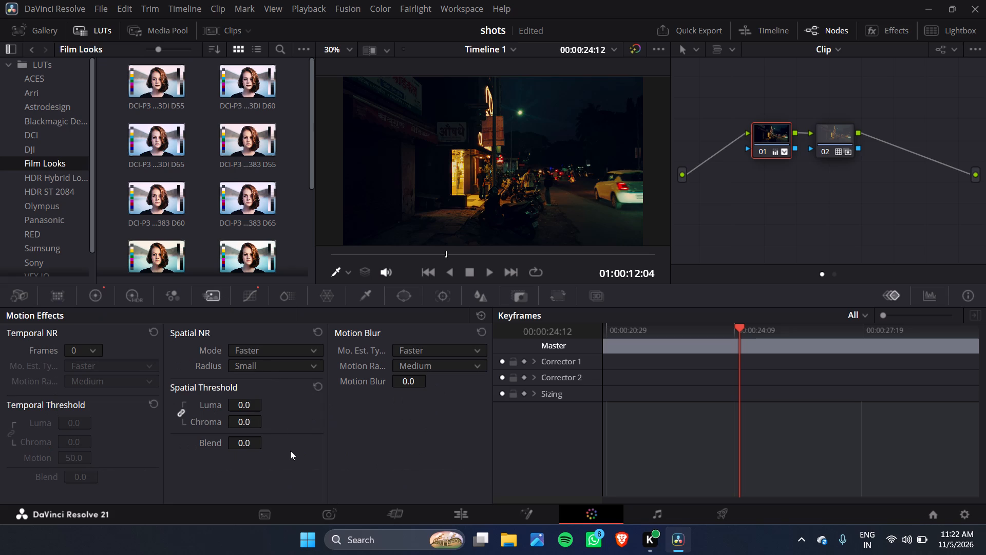
{"action": "double_click", "coordinate": [622, 326]}
{"action": "key", "text": "space"}
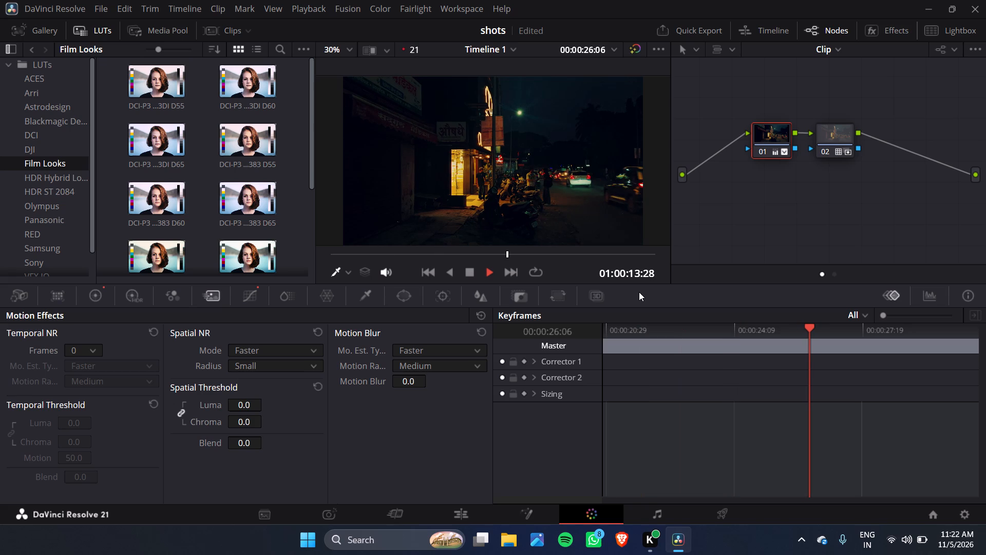
{"action": "key", "text": "space"}
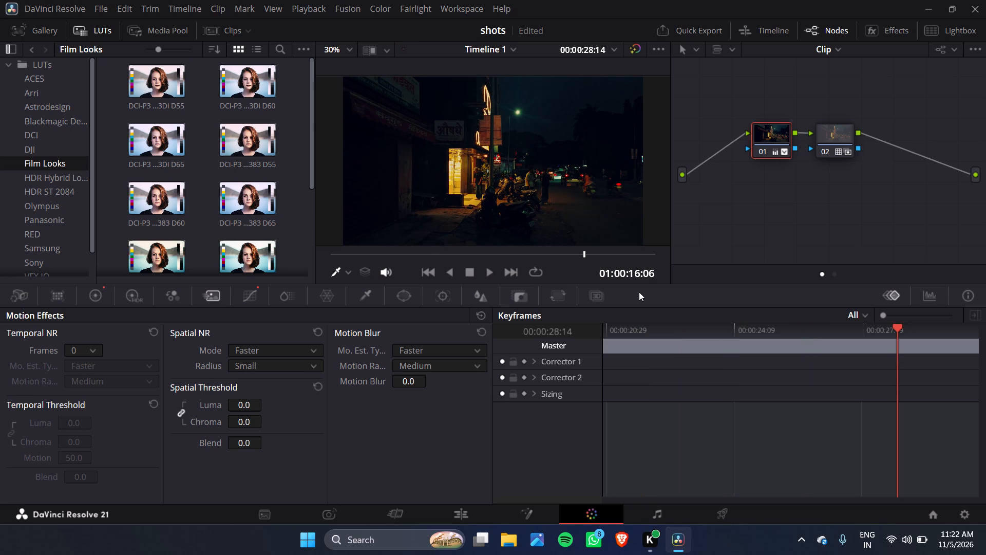
Return to the primaries log wheels and lower node 01's Contrast to 0.886, trying values down to about 0.710.
{"action": "left_click", "coordinate": [103, 294]}
{"action": "left_click_drag", "start_coordinate": [249, 335], "coordinate": [221, 335]}
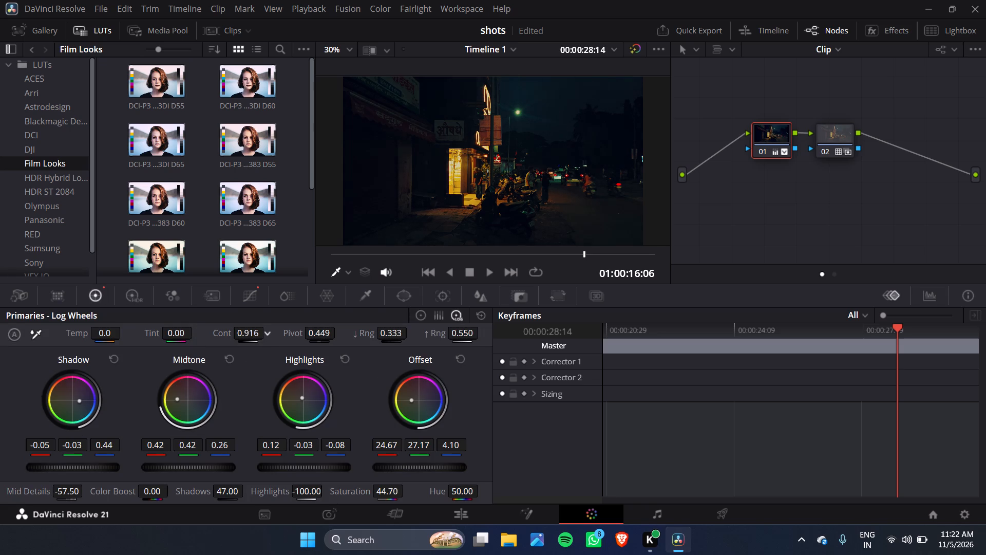
{"action": "left_click_drag", "start_coordinate": [221, 335], "coordinate": [157, 336]}
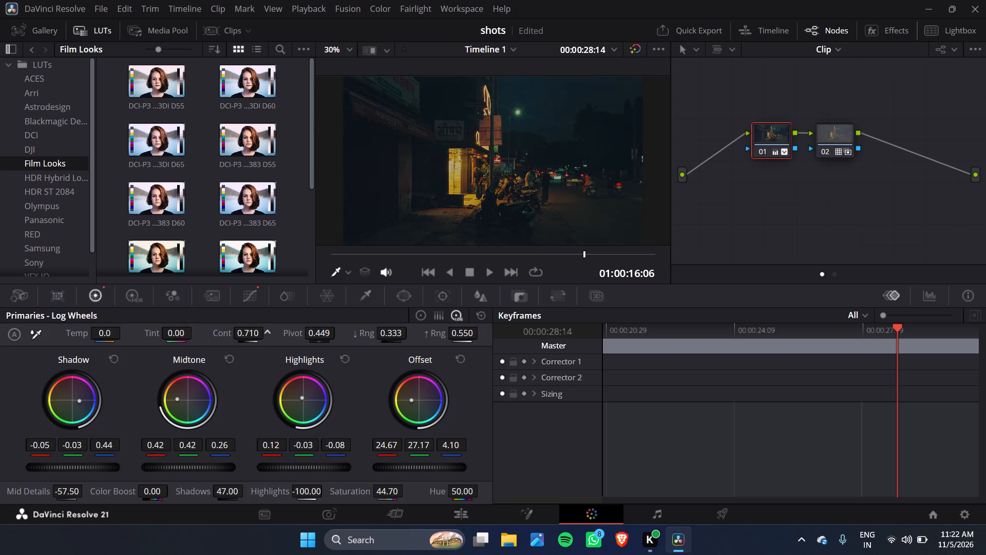
{"action": "left_click_drag", "start_coordinate": [157, 336], "coordinate": [182, 340]}
{"action": "left_click_drag", "start_coordinate": [182, 340], "coordinate": [206, 335]}
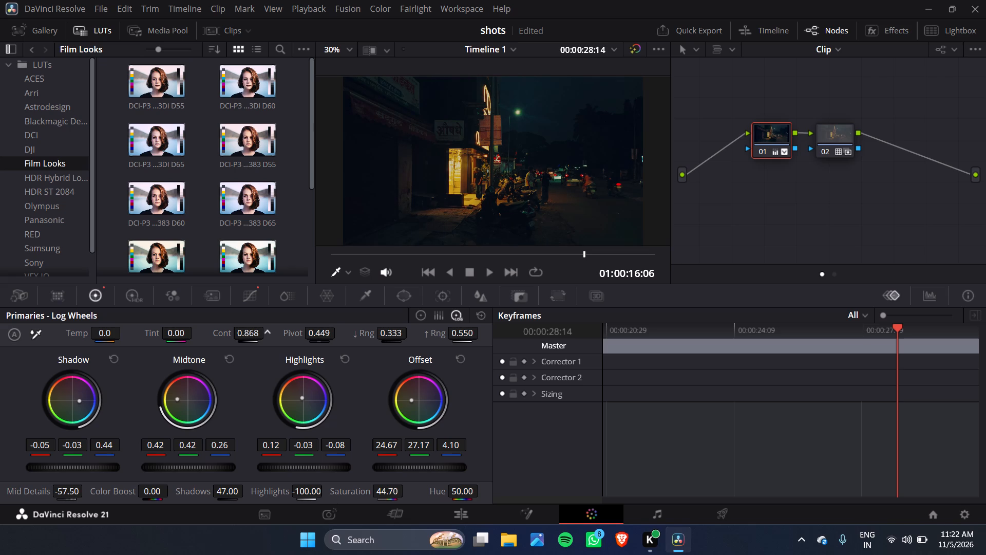
{"action": "left_click_drag", "start_coordinate": [206, 335], "coordinate": [193, 329]}
{"action": "left_click_drag", "start_coordinate": [193, 329], "coordinate": [212, 329]}
Reduce node 01's Saturation to 43.60.
{"action": "left_click_drag", "start_coordinate": [388, 491], "coordinate": [378, 491]}
{"action": "left_click_drag", "start_coordinate": [378, 491], "coordinate": [361, 495]}
{"action": "left_click_drag", "start_coordinate": [361, 495], "coordinate": [381, 501]}
Raise node 01's Contrast to 0.922.
{"action": "left_click_drag", "start_coordinate": [249, 332], "coordinate": [254, 335]}
{"action": "left_click_drag", "start_coordinate": [249, 333], "coordinate": [263, 340]}
{"action": "left_click_drag", "start_coordinate": [249, 333], "coordinate": [231, 333]}
{"action": "left_click_drag", "start_coordinate": [231, 333], "coordinate": [240, 334]}
Play part of the clip, and disable and re-enable nodes 01 and 02 to compare the grade with the ungraded image.
{"action": "left_click", "coordinate": [626, 327]}
{"action": "key", "text": "space"}
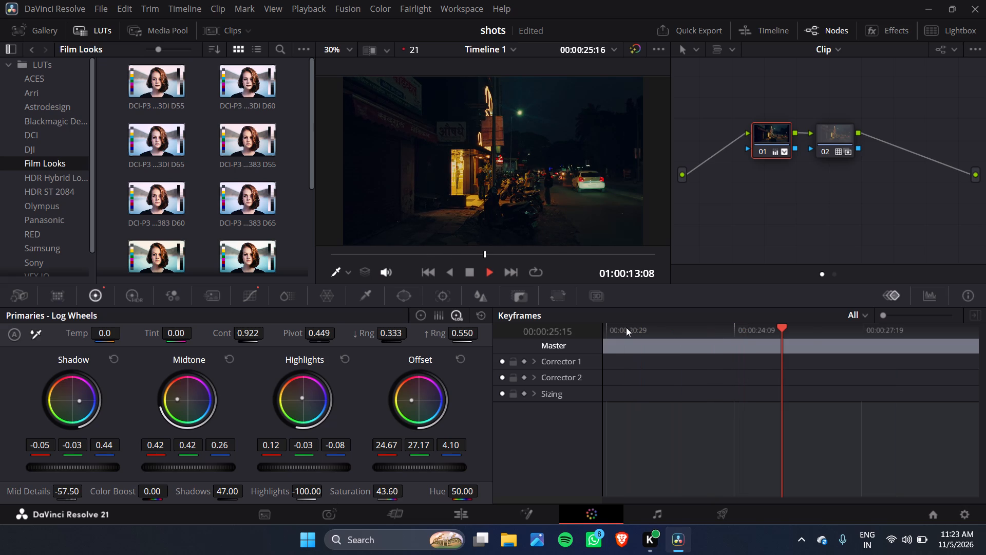
{"action": "key", "text": "space"}
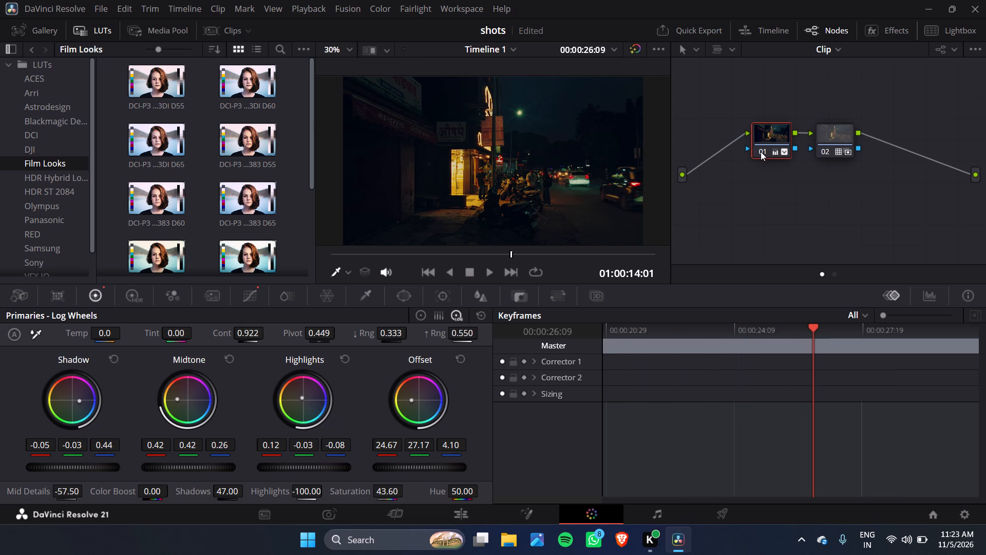
{"action": "left_click", "coordinate": [761, 152]}
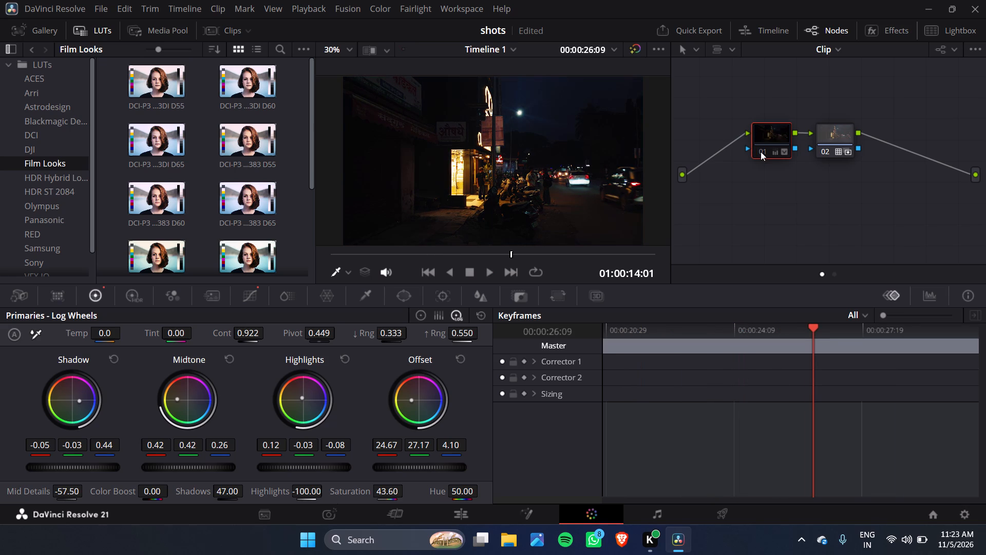
{"action": "left_click", "coordinate": [828, 149]}
{"action": "left_click", "coordinate": [828, 149]}
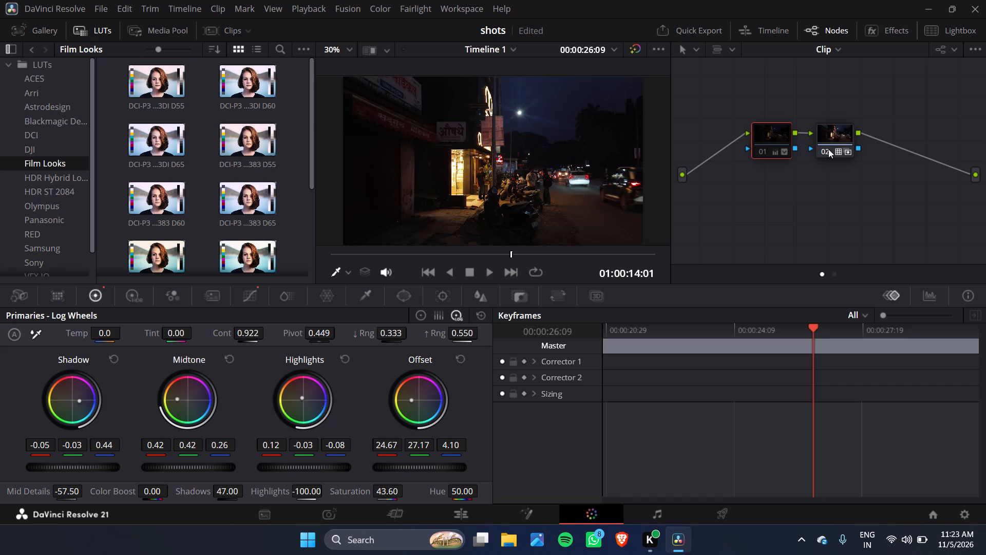
{"action": "left_click", "coordinate": [763, 151]}
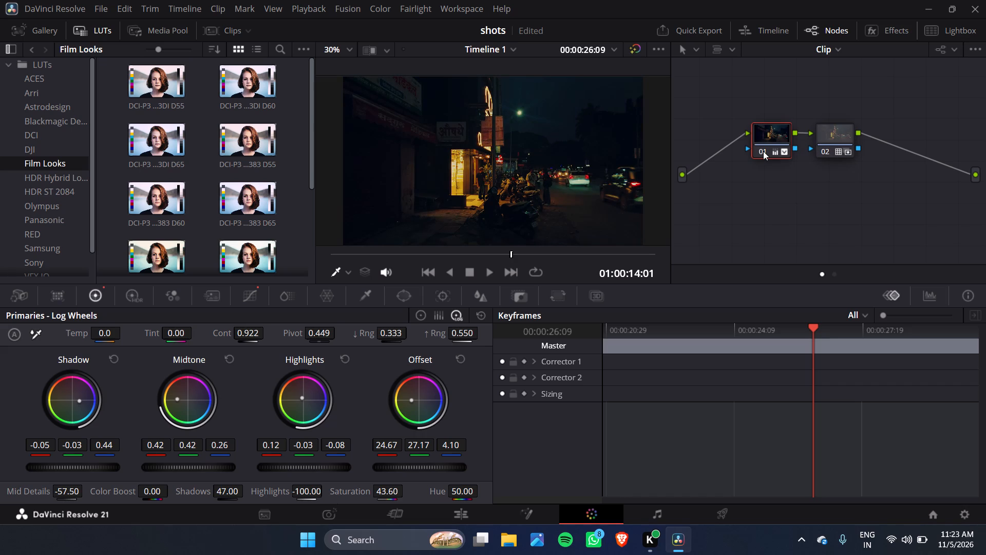
{"action": "left_click", "coordinate": [763, 151]}
{"action": "left_click", "coordinate": [763, 151]}
Play the graded clip, switch to the Edit page and replay it from around 01:00:12 to review the look.
{"action": "left_click", "coordinate": [780, 327]}
{"action": "key", "text": "space"}
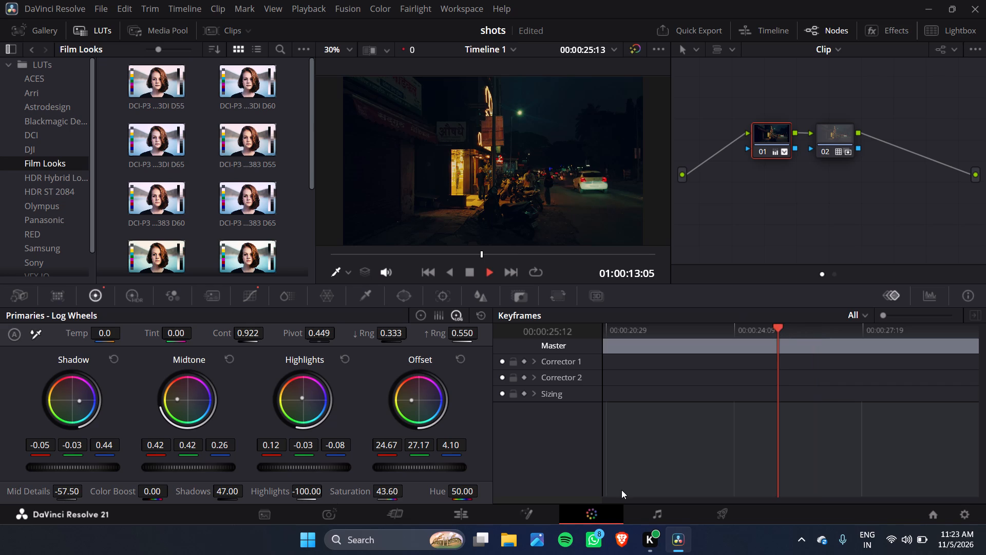
{"action": "left_click", "coordinate": [462, 514]}
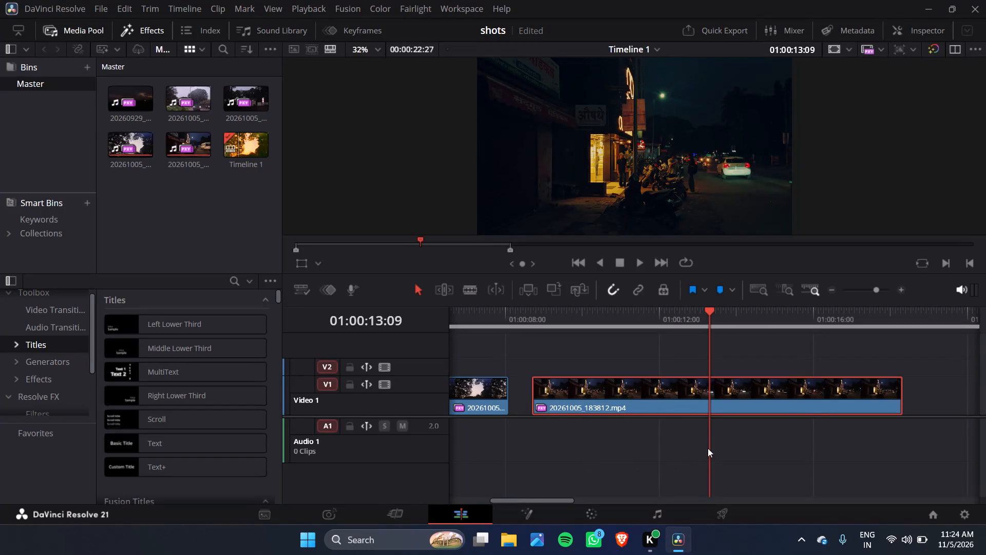
{"action": "left_click", "coordinate": [670, 310]}
{"action": "key", "text": "space"}
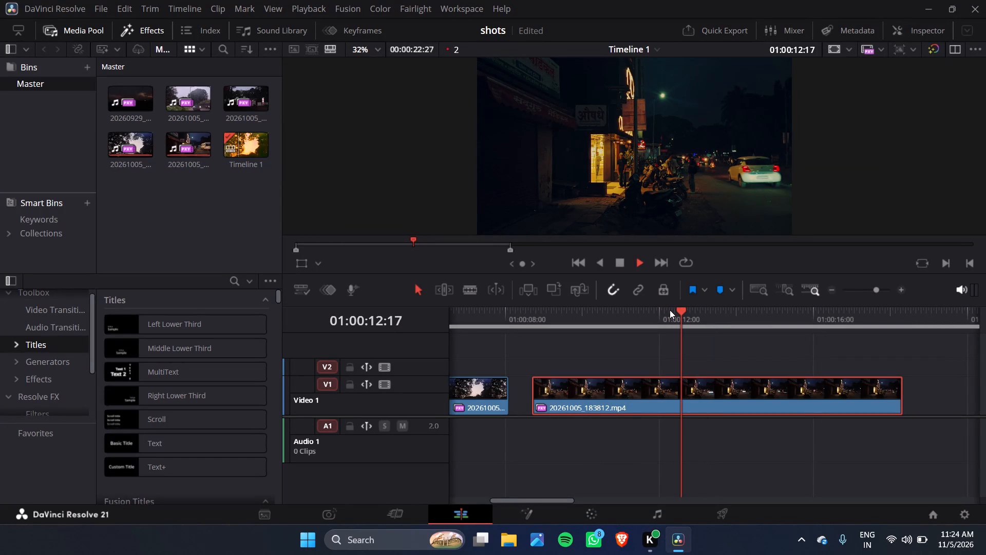
{"action": "key", "text": "space"}
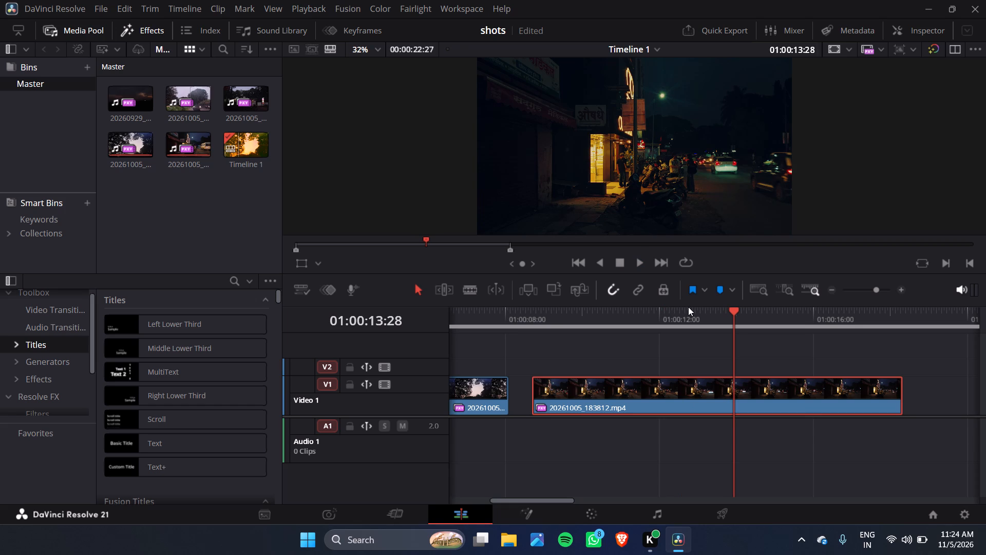
{"action": "left_click", "coordinate": [688, 307]}
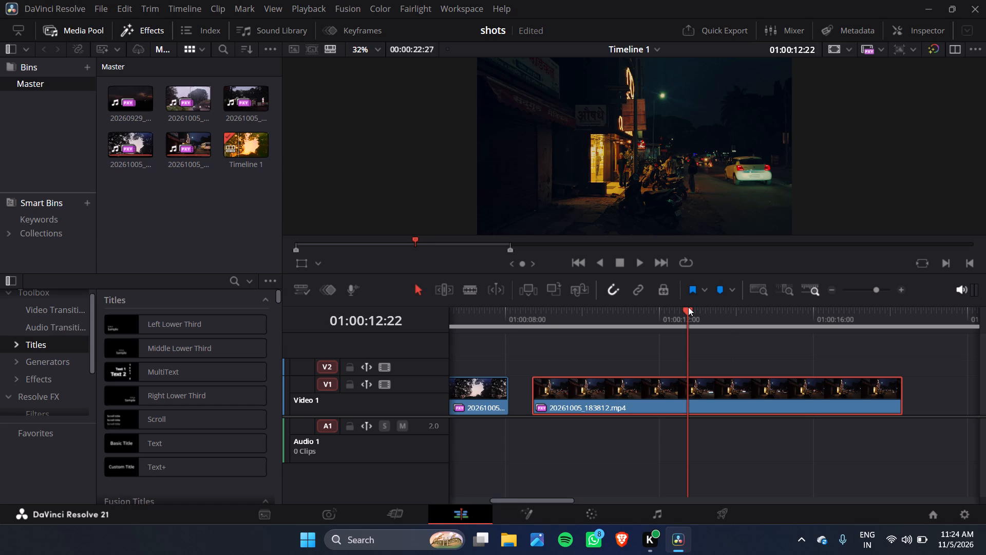
{"action": "key", "text": "space"}
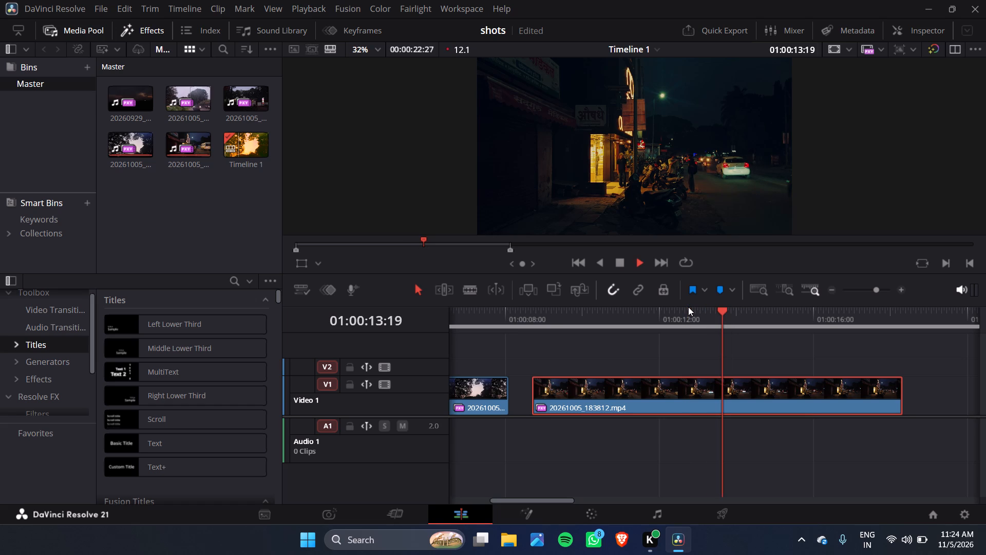
{"action": "key", "text": "space"}
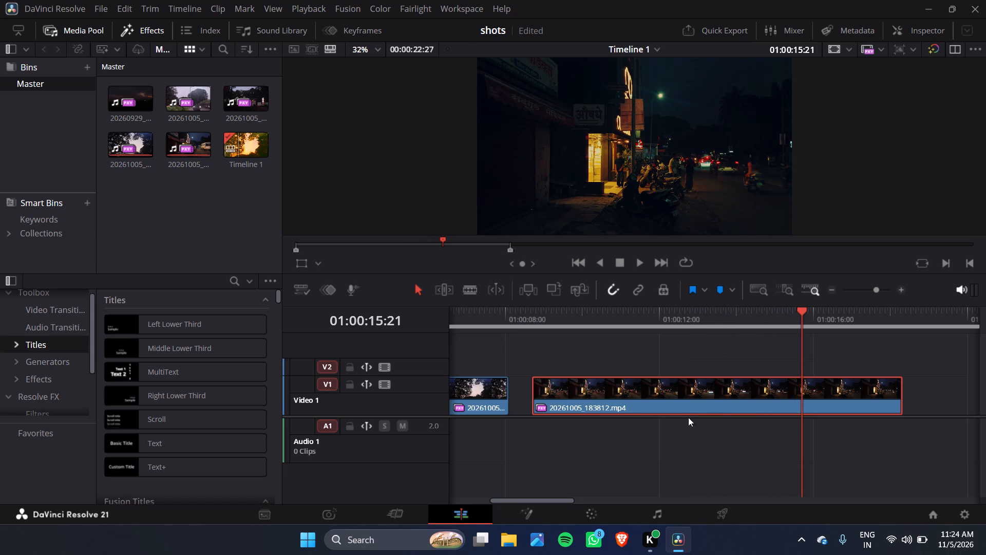
Return to the Color page and hide the node graph to give the viewer more room for inspecting the frame.
{"action": "left_click", "coordinate": [587, 510]}
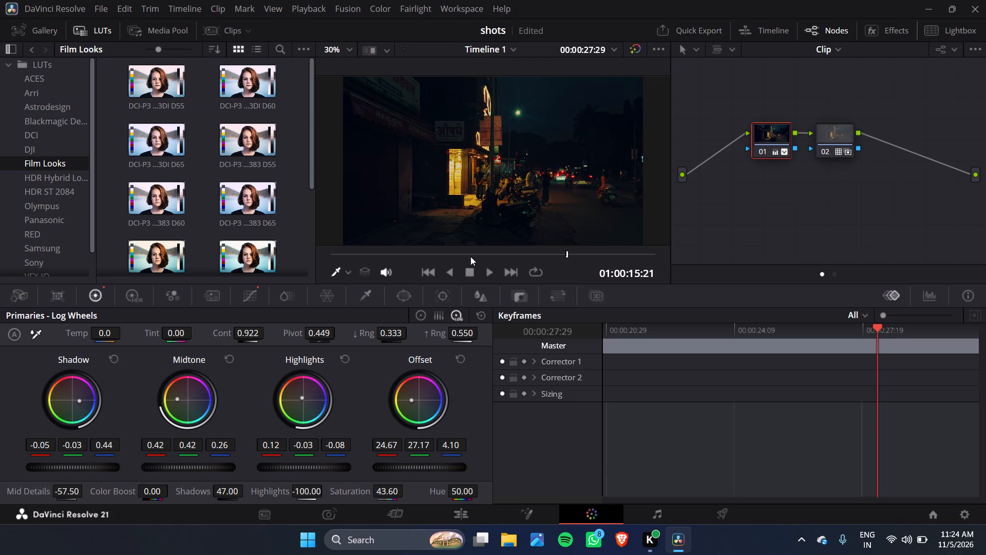
{"action": "left_click", "coordinate": [818, 29]}
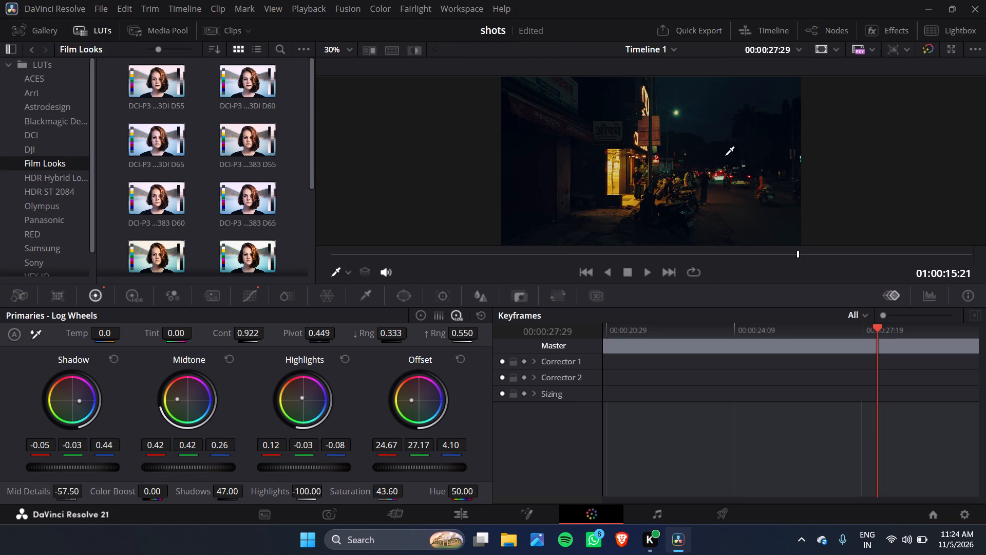
{"action": "scroll", "coordinate": [650, 173], "scroll_direction": "up", "scroll_amount": 4, "text": "ctrl"}
{"action": "scroll", "coordinate": [650, 173], "scroll_direction": "down", "scroll_amount": 3, "text": "ctrl"}
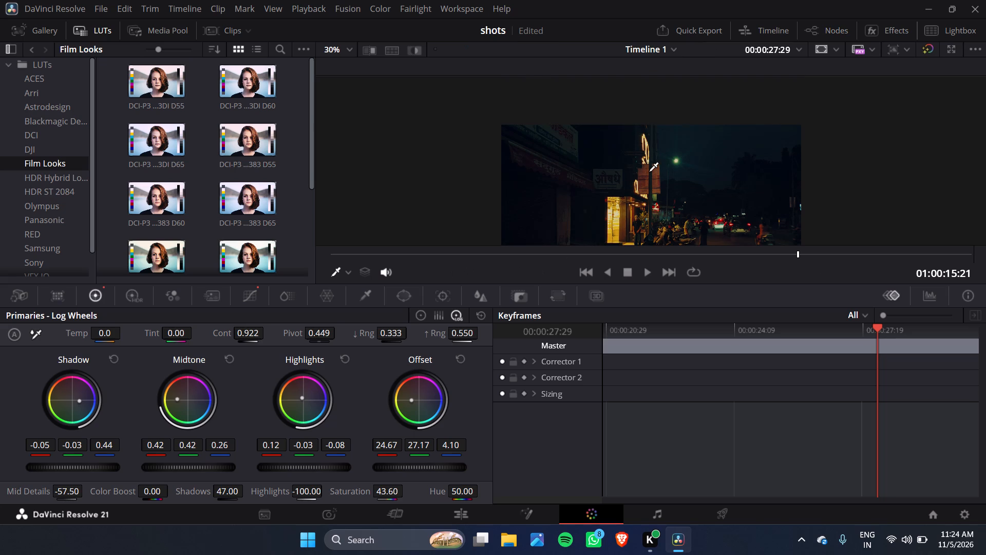
{"action": "scroll", "coordinate": [650, 173], "scroll_direction": "down", "scroll_amount": 1, "text": "ctrl"}
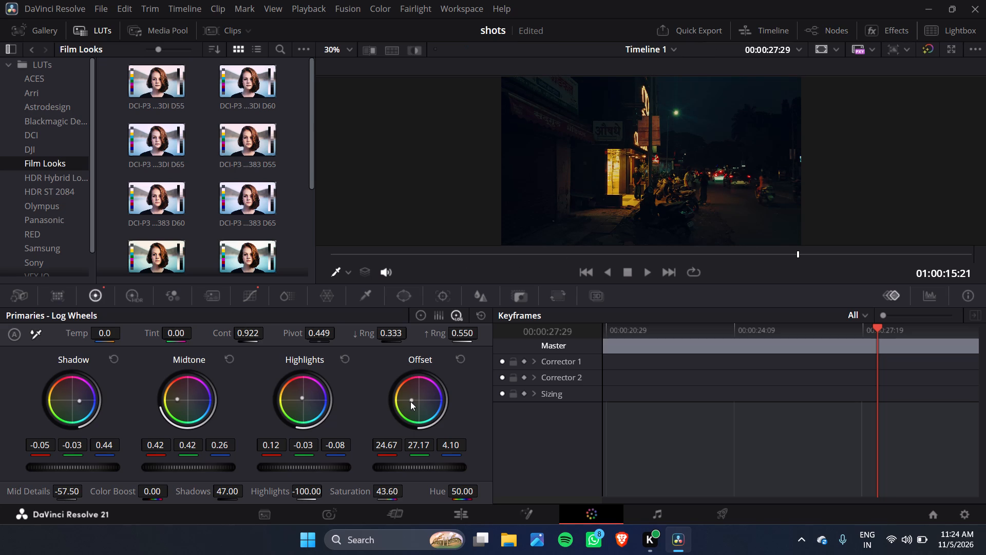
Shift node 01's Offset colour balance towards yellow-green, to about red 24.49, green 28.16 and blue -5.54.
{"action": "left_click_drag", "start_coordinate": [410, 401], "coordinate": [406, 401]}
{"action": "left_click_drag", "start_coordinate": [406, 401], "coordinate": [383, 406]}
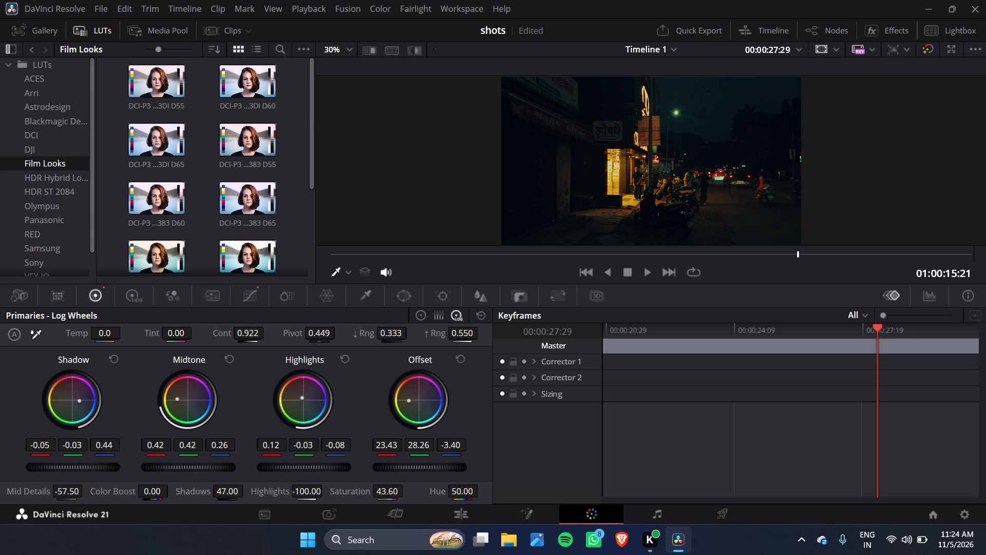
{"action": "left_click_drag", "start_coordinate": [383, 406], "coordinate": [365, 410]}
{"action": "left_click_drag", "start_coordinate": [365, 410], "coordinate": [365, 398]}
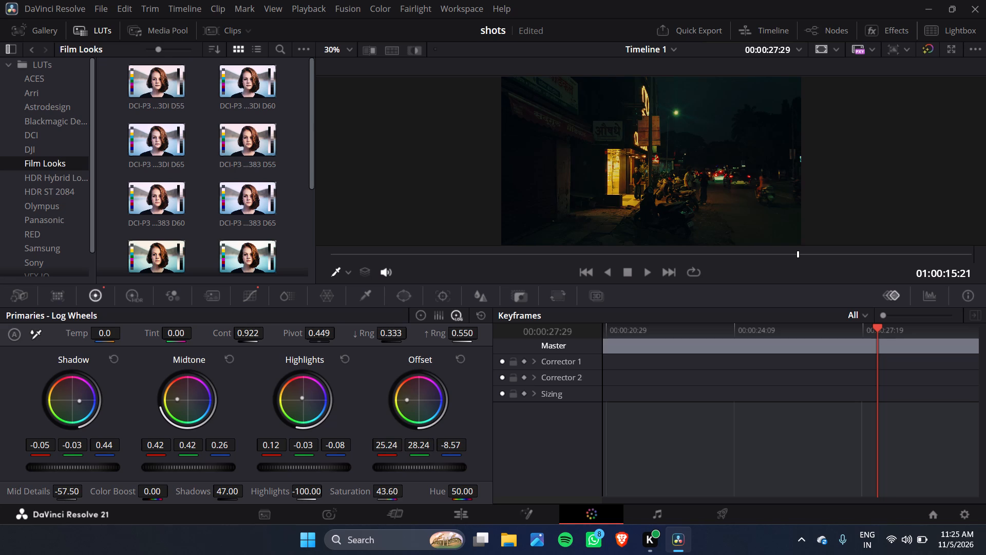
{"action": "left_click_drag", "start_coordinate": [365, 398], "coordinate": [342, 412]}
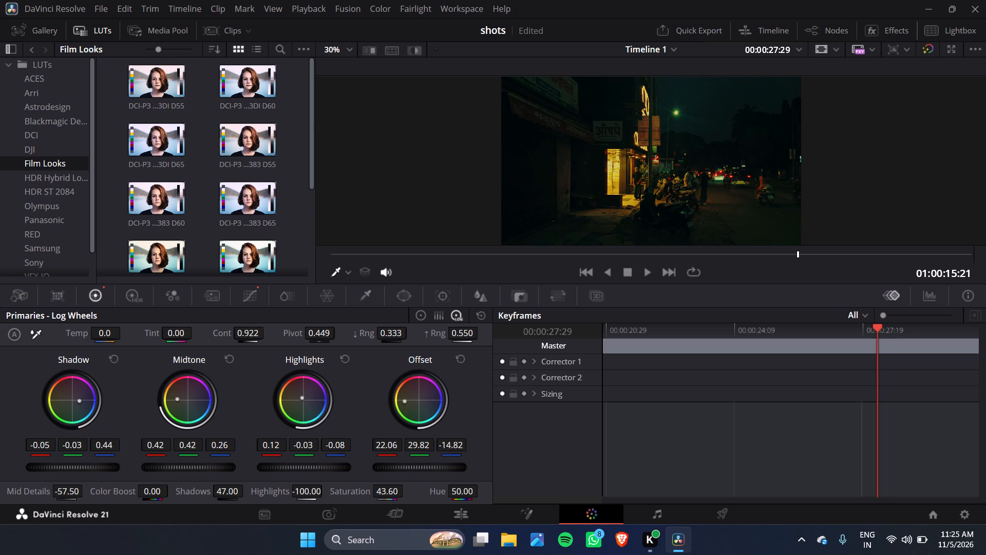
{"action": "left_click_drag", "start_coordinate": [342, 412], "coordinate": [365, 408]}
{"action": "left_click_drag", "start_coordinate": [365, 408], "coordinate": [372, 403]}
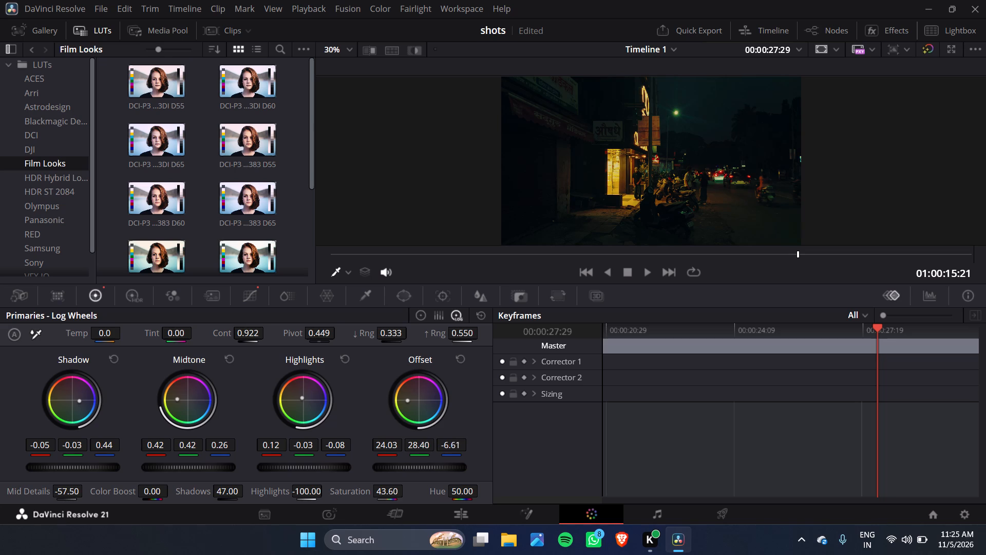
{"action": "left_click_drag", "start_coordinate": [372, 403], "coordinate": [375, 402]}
Adjust node 01's Shadow colour balance to about red -0.06, green -0.02 and blue 0.29.
{"action": "left_click_drag", "start_coordinate": [81, 398], "coordinate": [427, 288]}
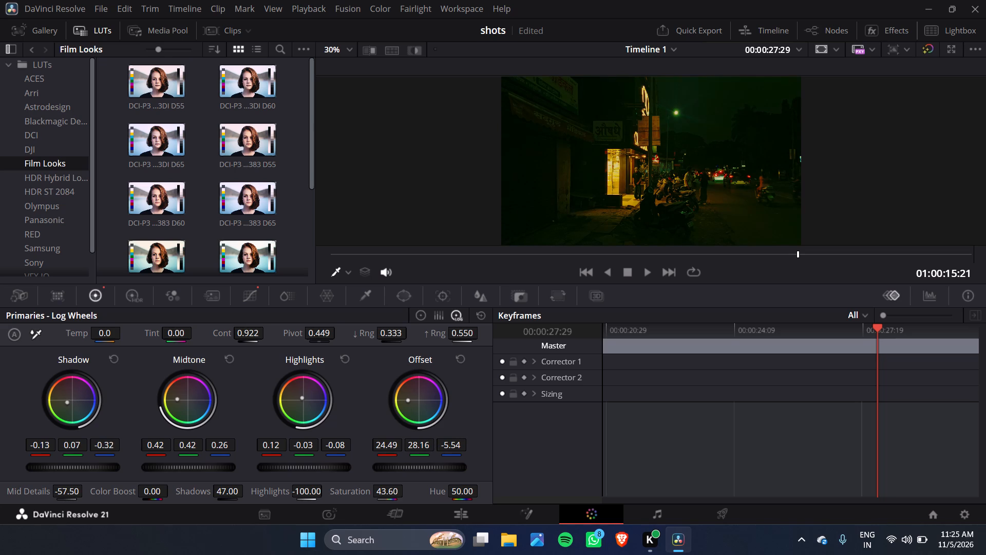
{"action": "left_click_drag", "start_coordinate": [427, 288], "coordinate": [424, 287]}
{"action": "left_click_drag", "start_coordinate": [424, 287], "coordinate": [532, 274]}
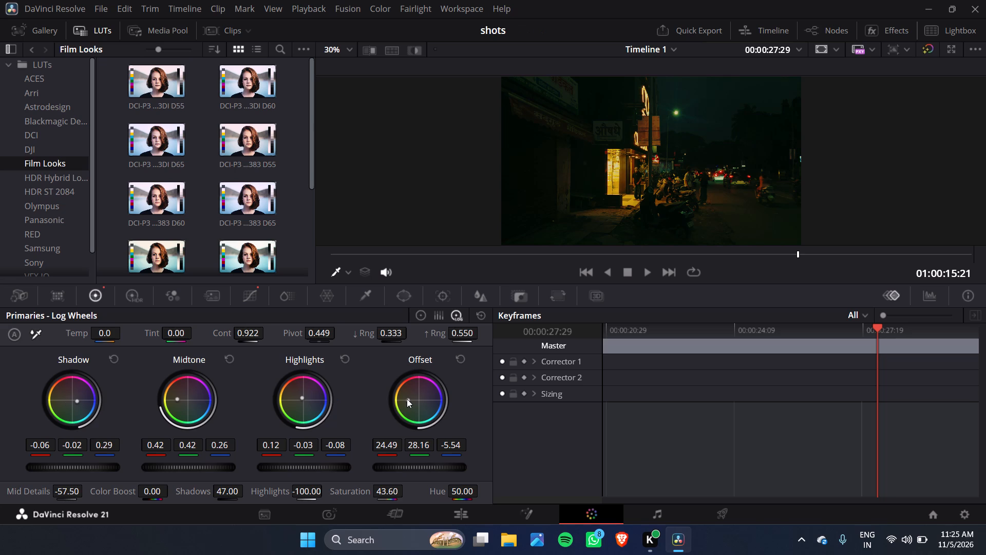
Fine-tune node 01's Offset colour balance to about red 24.64, green 27.67 and blue -1.08.
{"action": "left_click_drag", "start_coordinate": [407, 399], "coordinate": [414, 399]}
{"action": "left_click_drag", "start_coordinate": [414, 399], "coordinate": [424, 394]}
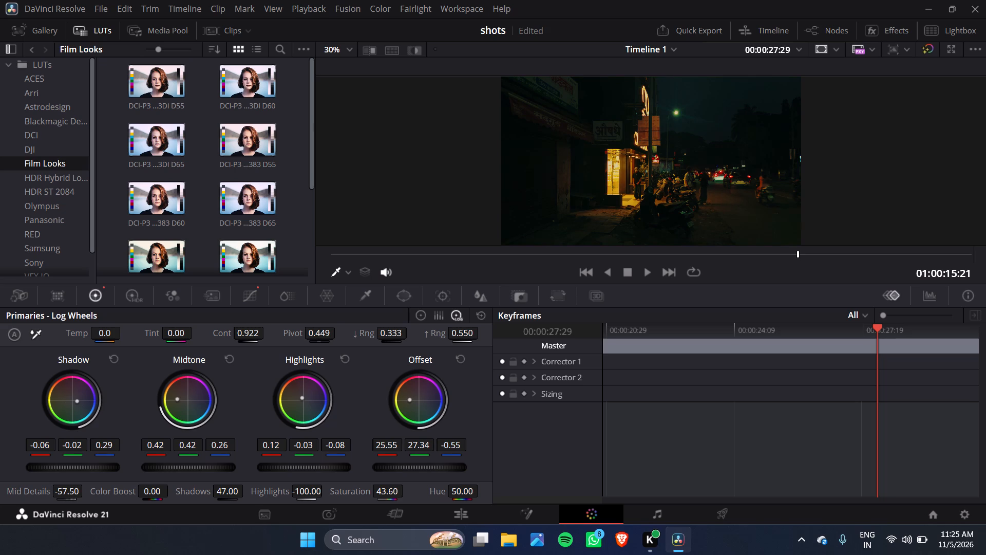
{"action": "left_click_drag", "start_coordinate": [424, 394], "coordinate": [409, 400]}
{"action": "left_click_drag", "start_coordinate": [409, 400], "coordinate": [423, 398]}
Switch to the Fusion page and insert a Film Grain tool on the connection between 20261005_183812.mp4 and MediaOut1.
{"action": "left_click", "coordinate": [478, 520]}
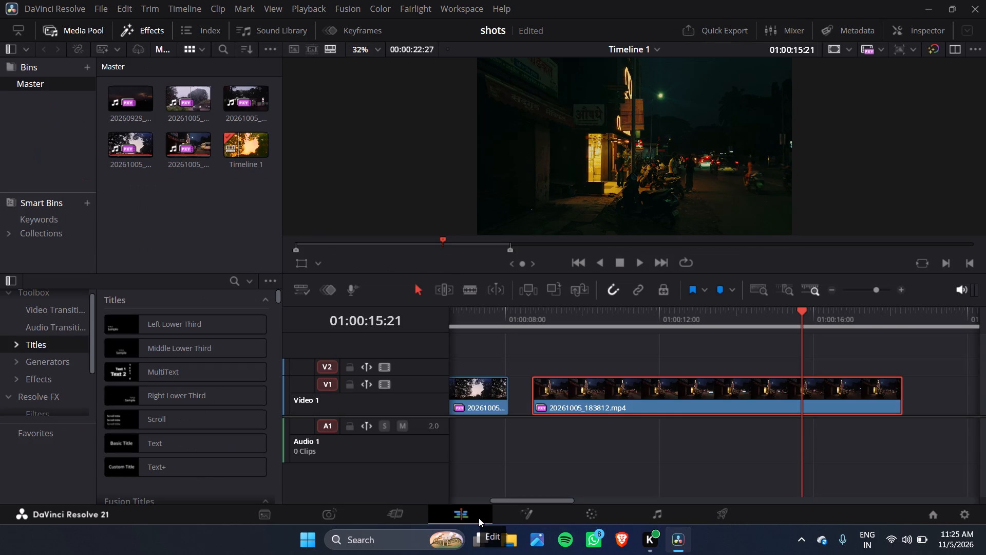
{"action": "left_click", "coordinate": [523, 515]}
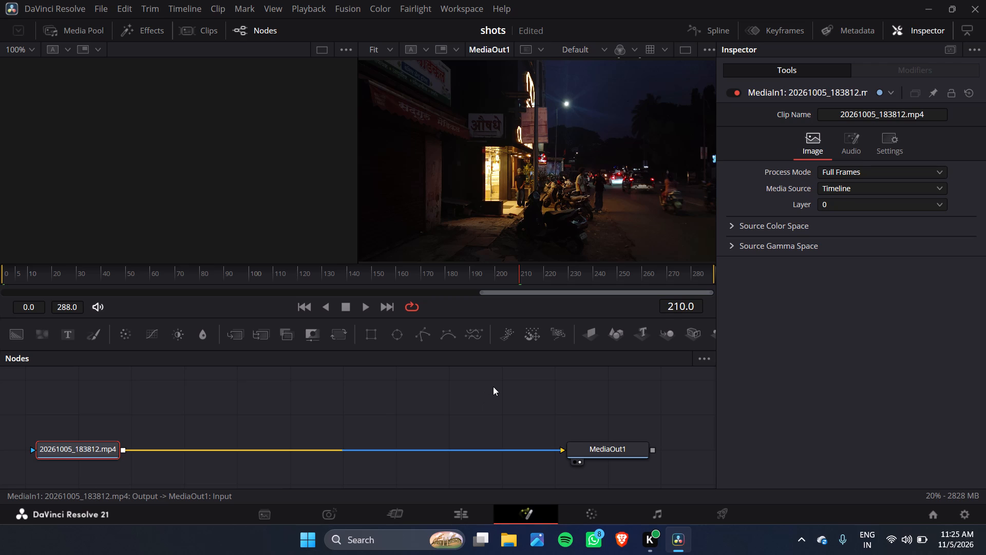
{"action": "right_click", "coordinate": [168, 450]}
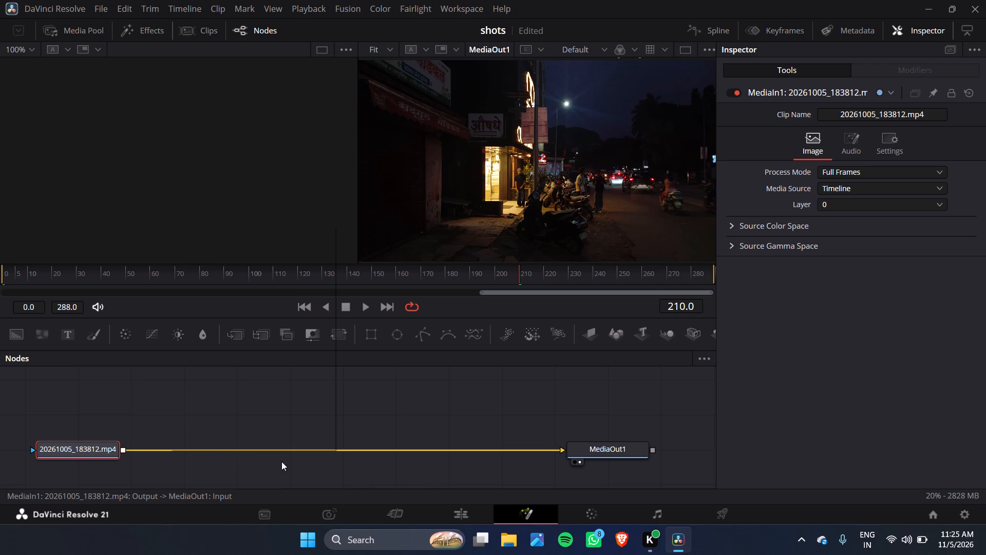
{"action": "left_click", "coordinate": [227, 233]}
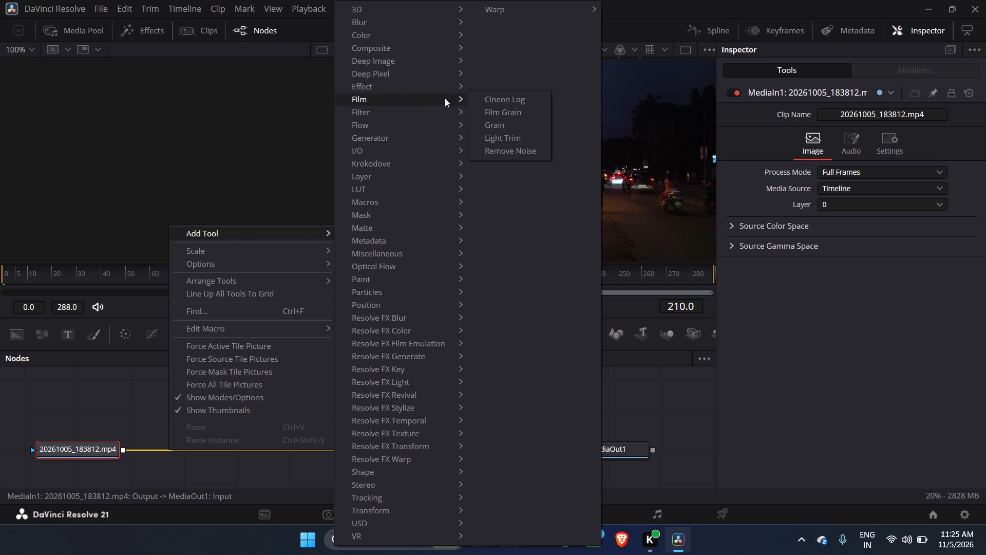
{"action": "left_click", "coordinate": [500, 110]}
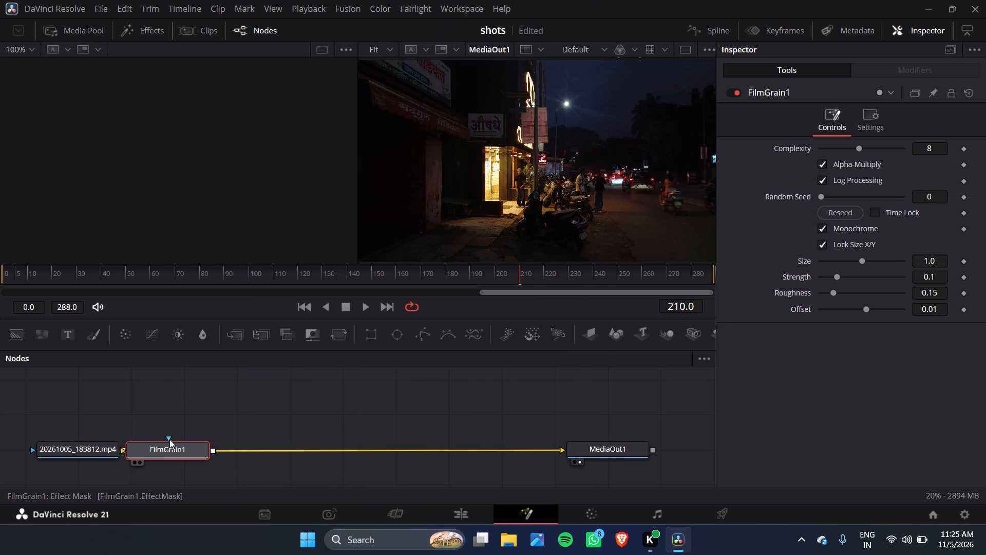
Reposition the Film Grain node so it sits in line directly before MediaOut1.
{"action": "left_click_drag", "start_coordinate": [168, 451], "coordinate": [307, 459]}
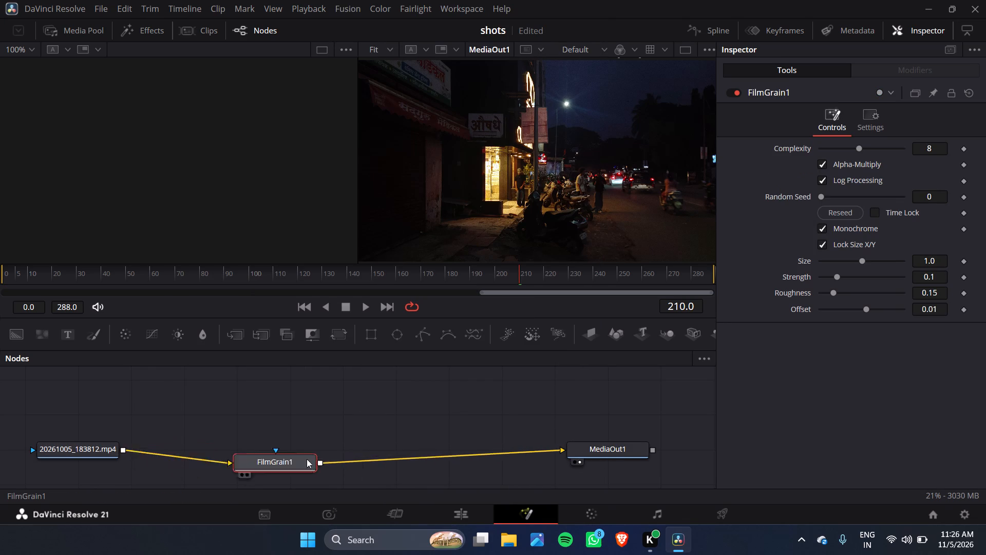
{"action": "left_click_drag", "start_coordinate": [307, 459], "coordinate": [509, 438]}
{"action": "left_click", "coordinate": [509, 443]}
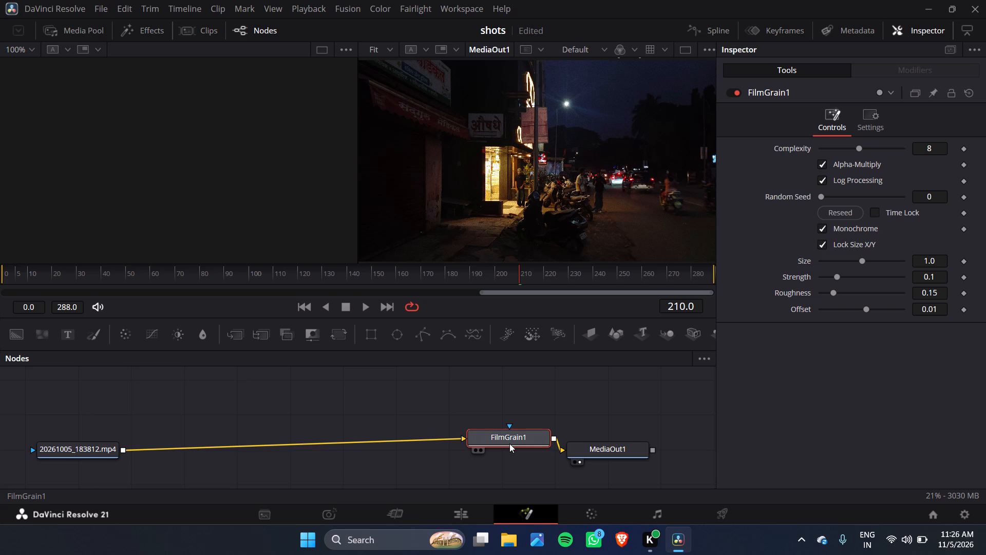
{"action": "left_click_drag", "start_coordinate": [509, 448], "coordinate": [502, 447]}
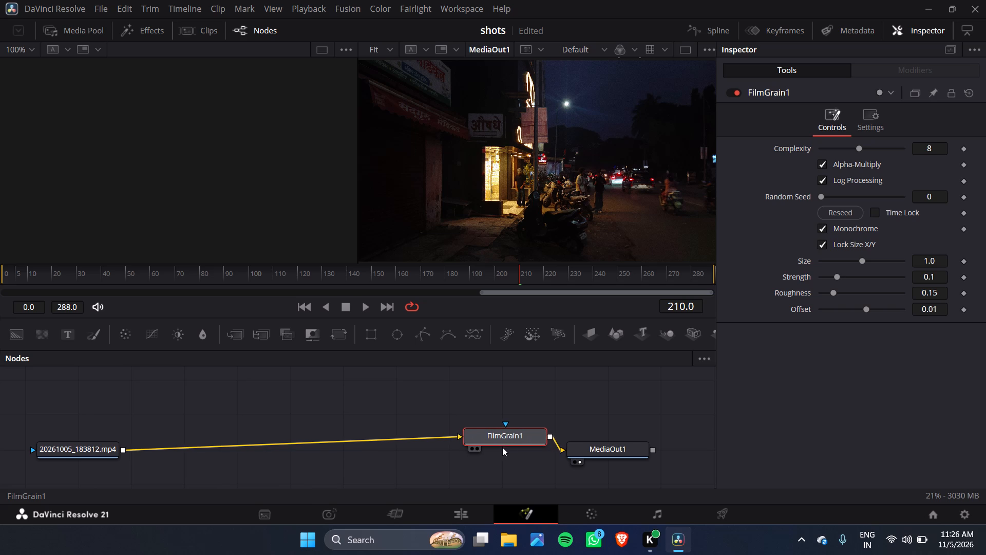
{"action": "left_click_drag", "start_coordinate": [502, 447], "coordinate": [510, 458]}
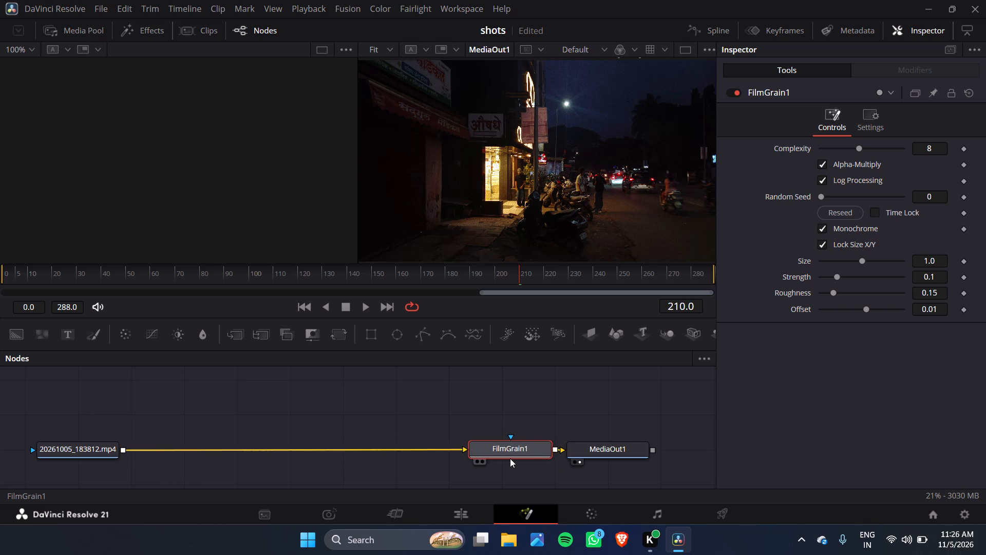
{"action": "left_click_drag", "start_coordinate": [510, 458], "coordinate": [512, 459]}
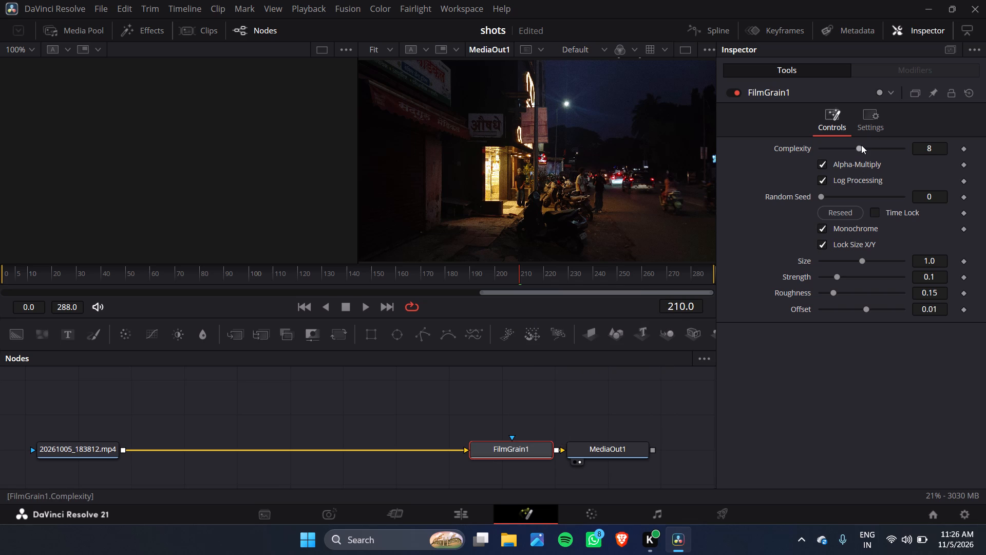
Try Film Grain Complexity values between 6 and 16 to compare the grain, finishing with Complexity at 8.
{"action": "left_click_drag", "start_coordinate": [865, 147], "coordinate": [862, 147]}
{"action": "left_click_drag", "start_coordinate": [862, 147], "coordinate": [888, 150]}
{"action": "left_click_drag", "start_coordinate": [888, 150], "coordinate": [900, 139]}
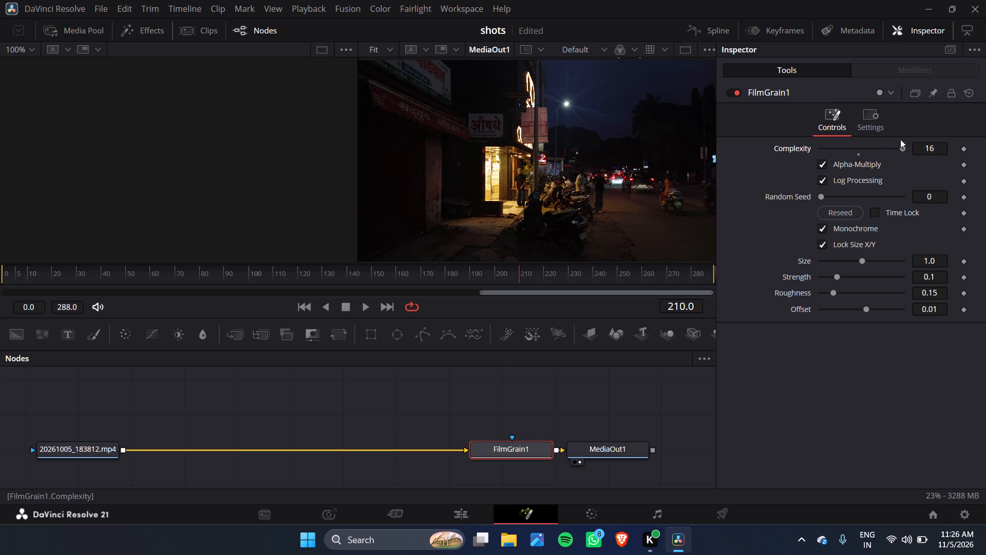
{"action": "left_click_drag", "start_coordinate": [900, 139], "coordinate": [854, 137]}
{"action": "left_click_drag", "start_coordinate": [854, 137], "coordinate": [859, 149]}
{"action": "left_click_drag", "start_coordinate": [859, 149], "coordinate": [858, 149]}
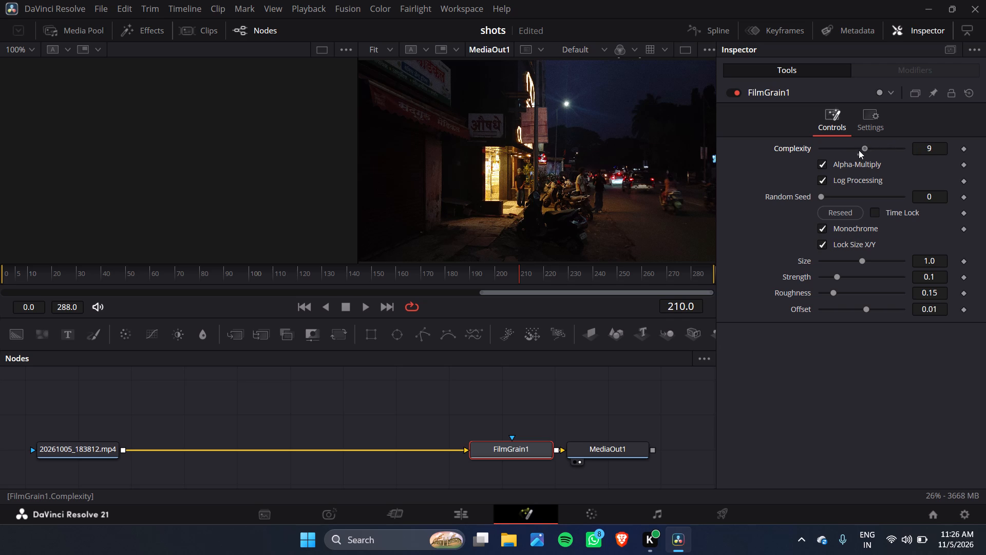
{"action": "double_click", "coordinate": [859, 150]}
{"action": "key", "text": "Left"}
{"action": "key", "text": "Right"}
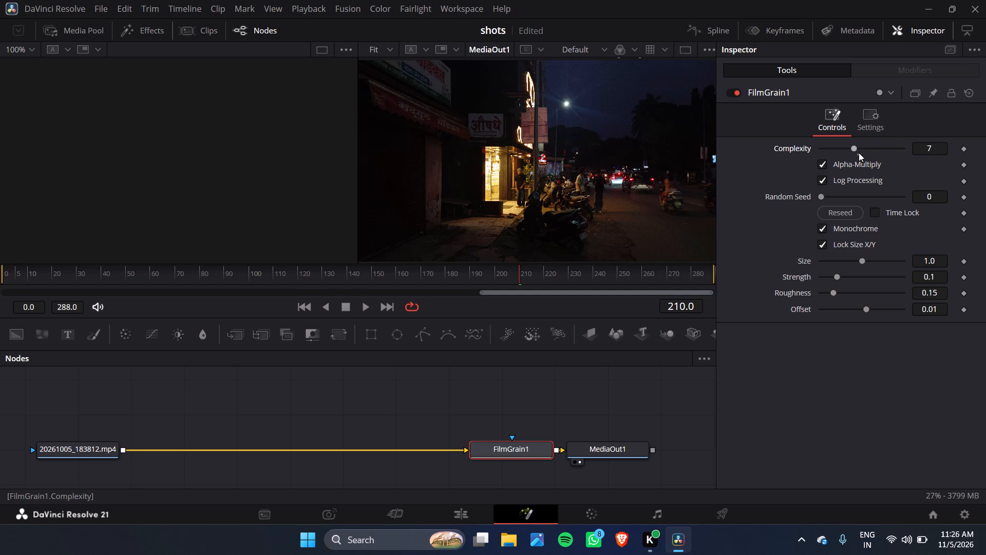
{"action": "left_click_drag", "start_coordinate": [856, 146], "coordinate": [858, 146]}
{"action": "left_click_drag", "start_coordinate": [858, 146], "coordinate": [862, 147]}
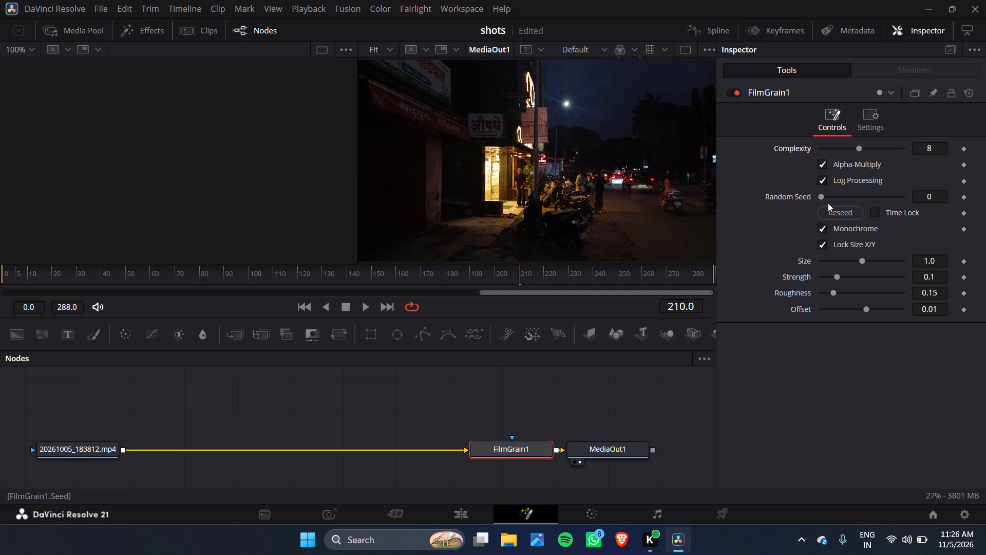
Try Film Grain Size values between 0.7 and 4.87, finishing with Size at 0.81, and set Strength to about 0.1181.
{"action": "left_click", "coordinate": [820, 195]}
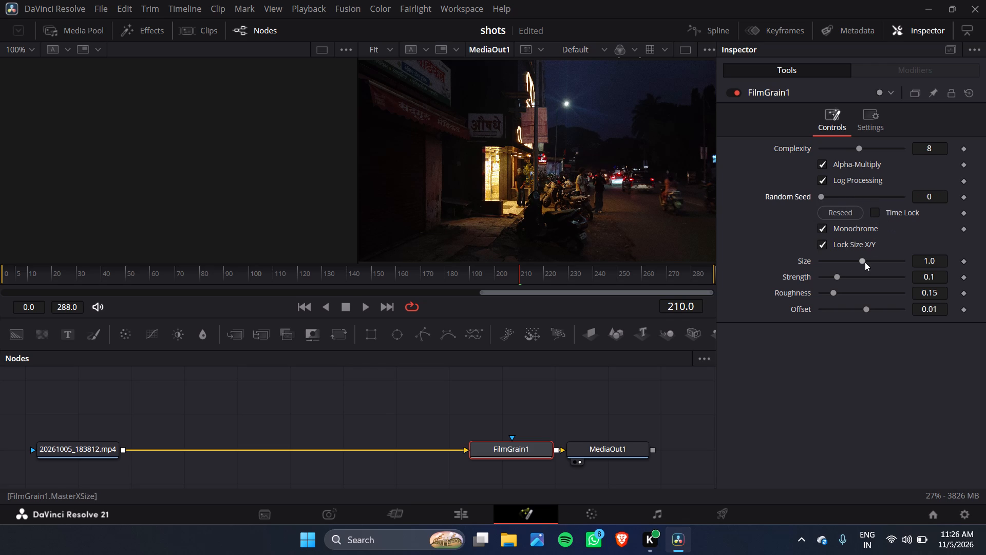
{"action": "left_click_drag", "start_coordinate": [862, 260], "coordinate": [850, 261]}
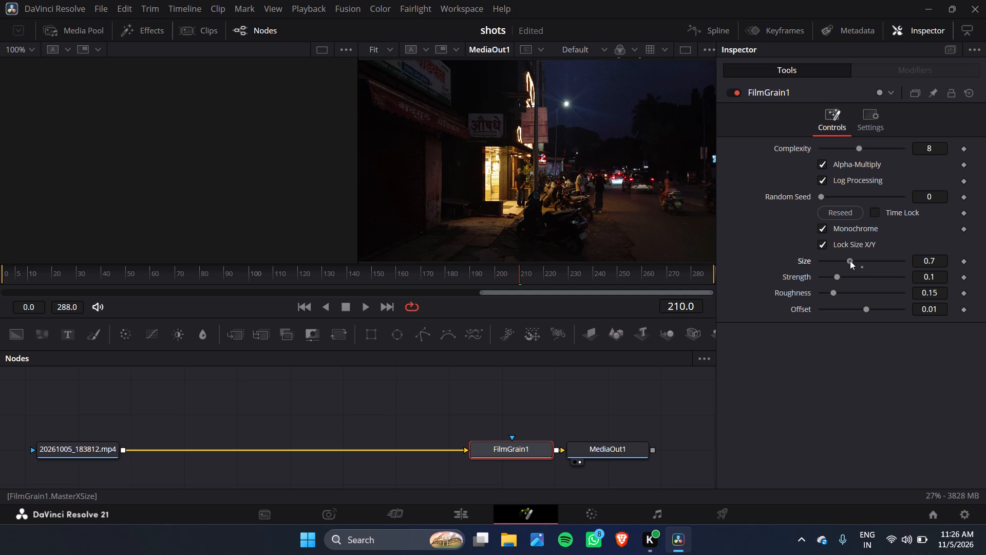
{"action": "left_click_drag", "start_coordinate": [850, 261], "coordinate": [900, 265]}
{"action": "left_click_drag", "start_coordinate": [900, 265], "coordinate": [901, 267]}
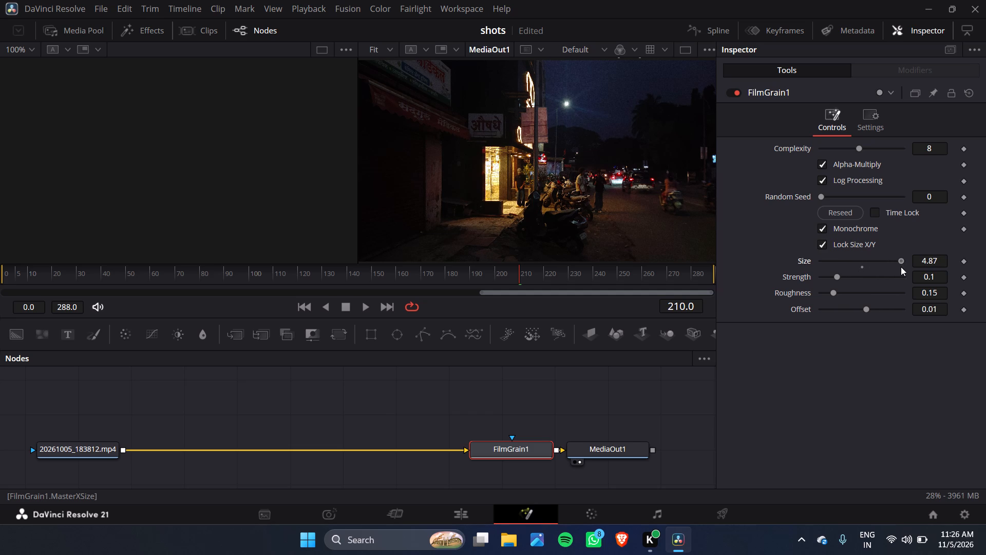
{"action": "left_click_drag", "start_coordinate": [901, 267], "coordinate": [851, 262]}
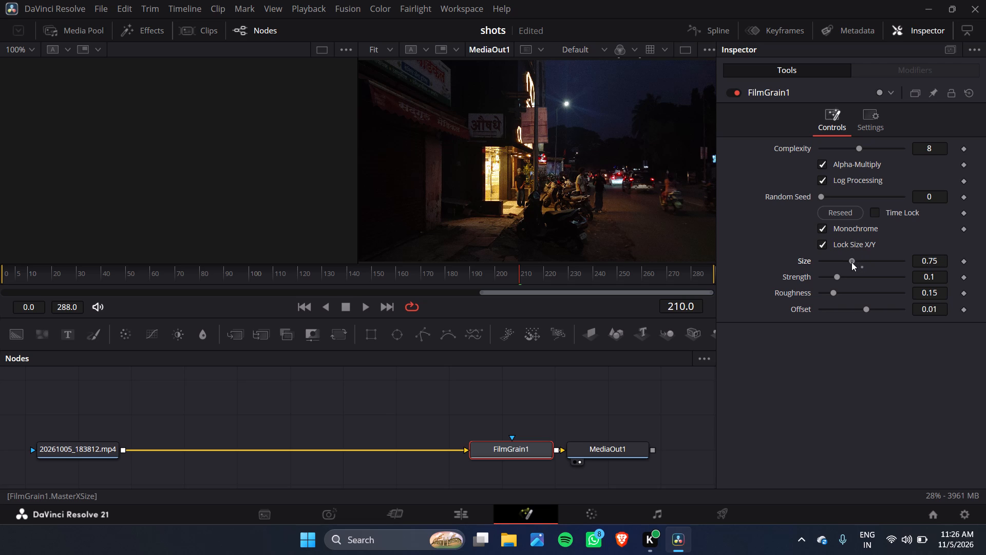
{"action": "left_click_drag", "start_coordinate": [851, 262], "coordinate": [854, 264]}
{"action": "left_click", "coordinate": [835, 278]}
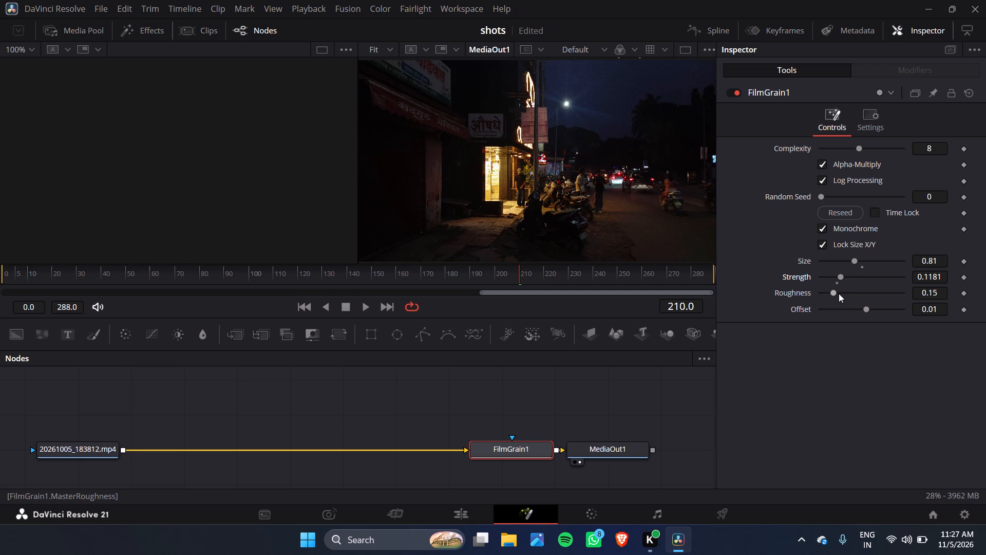
Check the graded clip on the Color and Edit pages, and briefly play 20261005_183812.mp4 from its start at 01:00:08:21 on the timeline.
{"action": "left_click", "coordinate": [465, 519]}
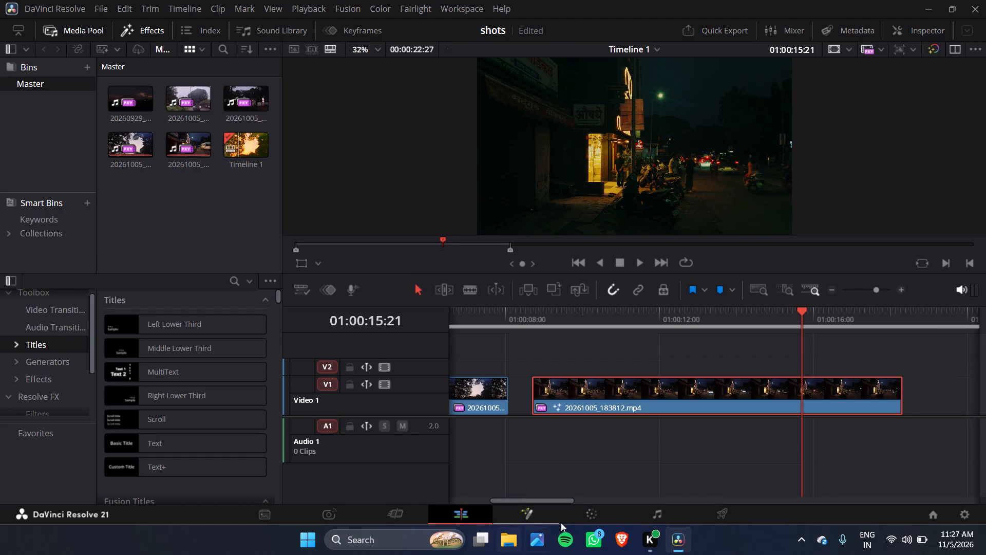
{"action": "left_click", "coordinate": [589, 521]}
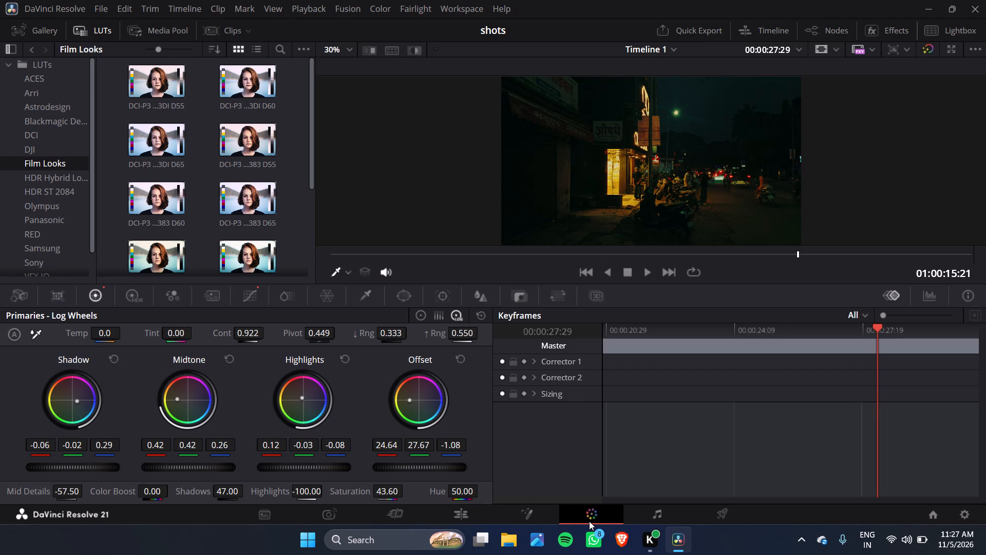
{"action": "left_click", "coordinate": [485, 515]}
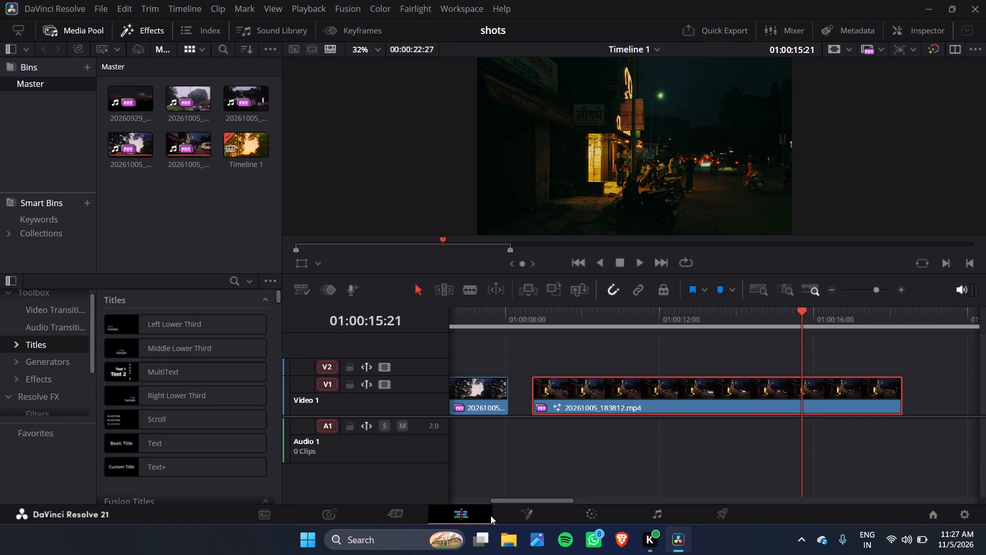
{"action": "left_click", "coordinate": [526, 311]}
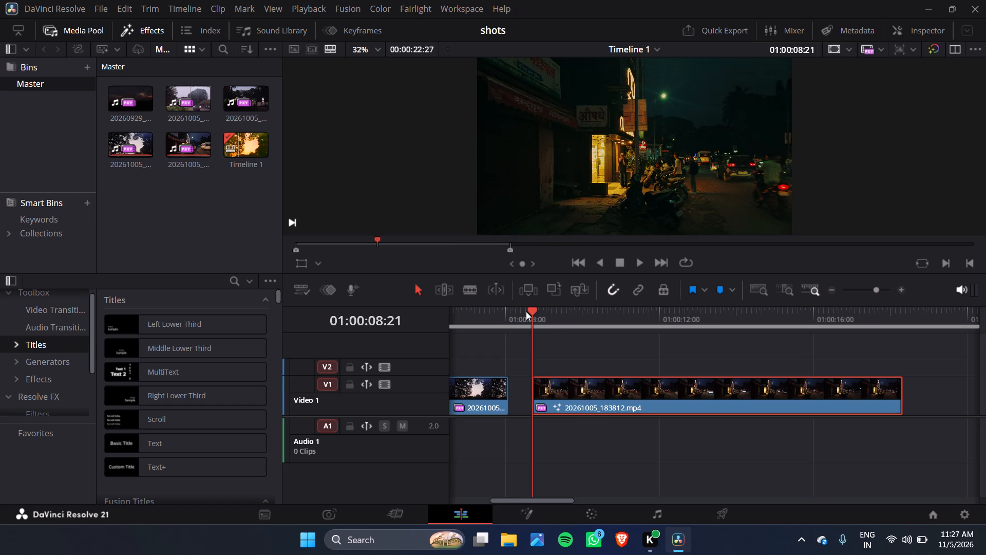
{"action": "key", "text": "space"}
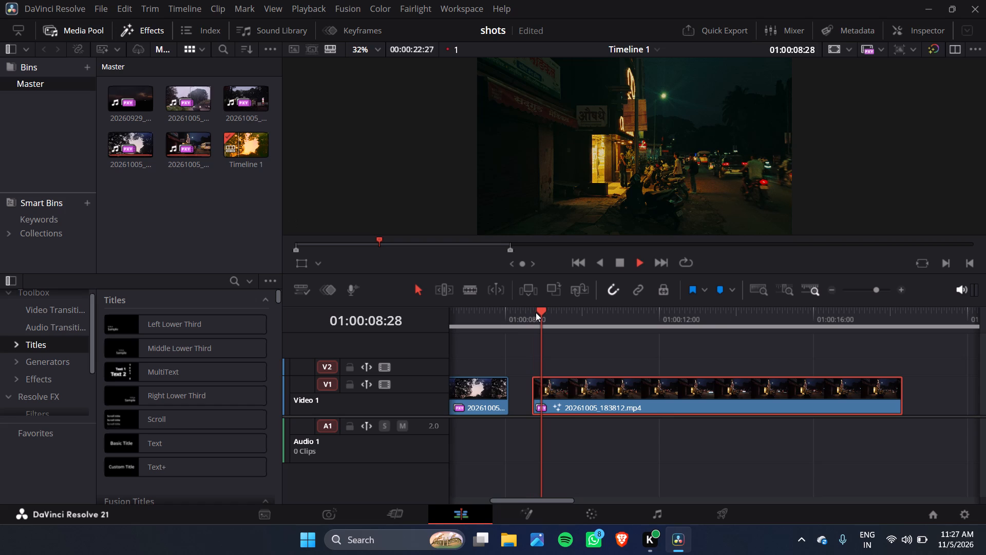
{"action": "key", "text": "space"}
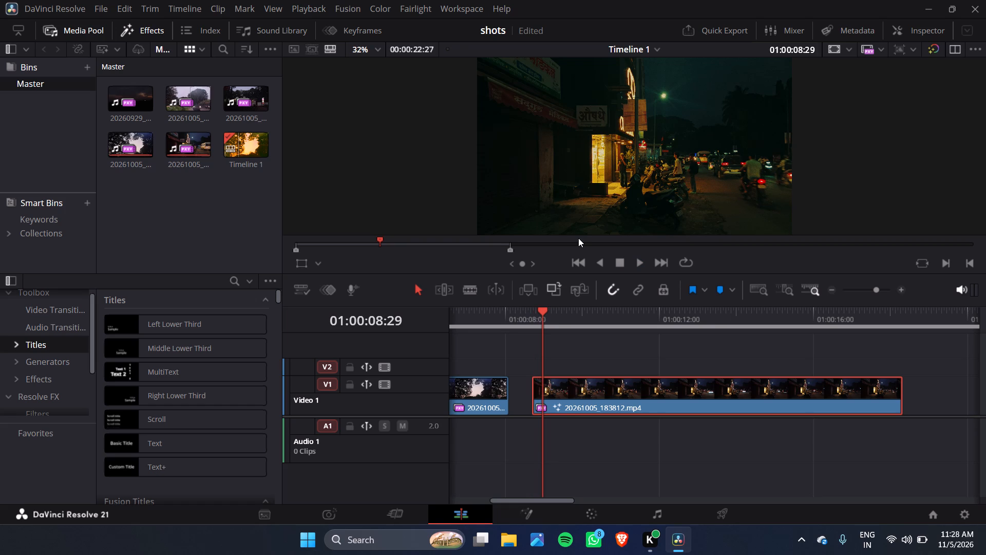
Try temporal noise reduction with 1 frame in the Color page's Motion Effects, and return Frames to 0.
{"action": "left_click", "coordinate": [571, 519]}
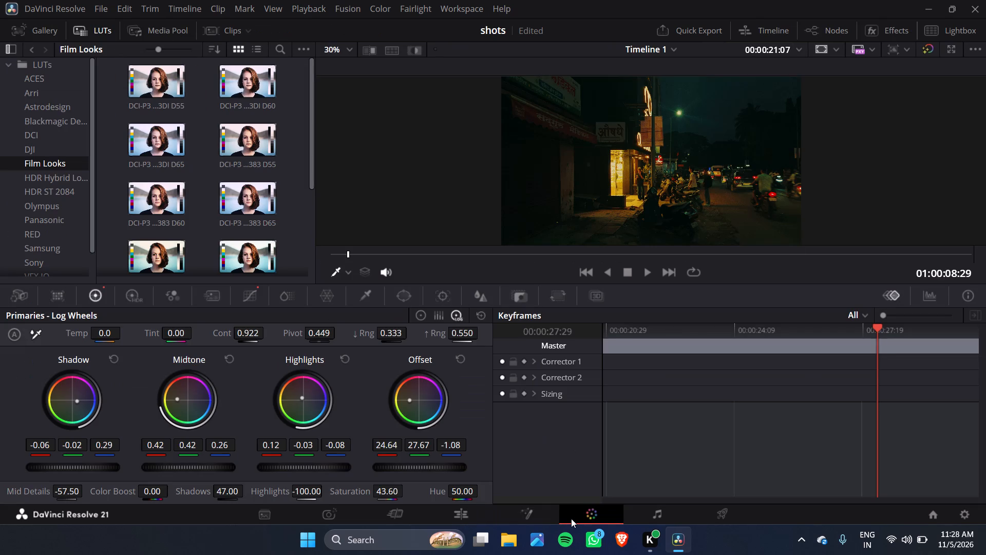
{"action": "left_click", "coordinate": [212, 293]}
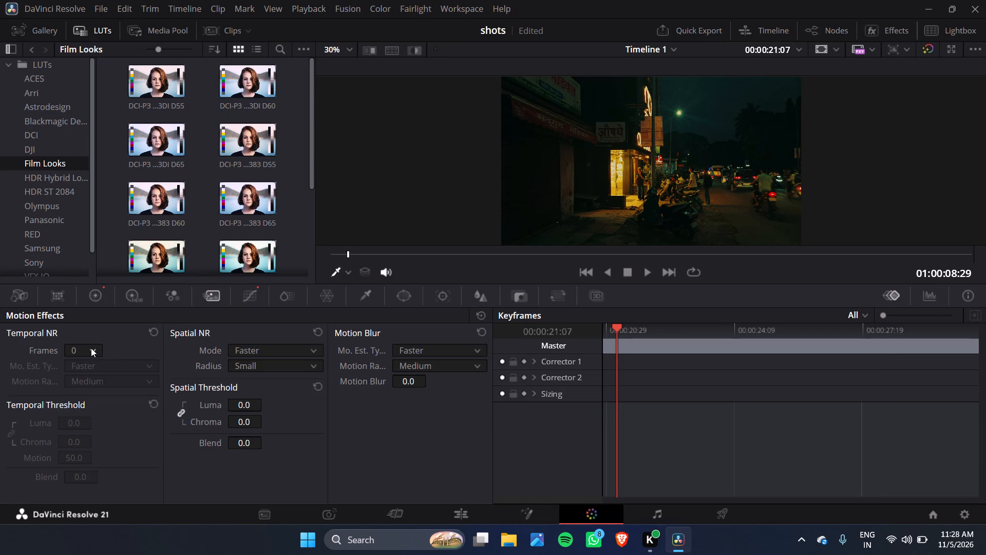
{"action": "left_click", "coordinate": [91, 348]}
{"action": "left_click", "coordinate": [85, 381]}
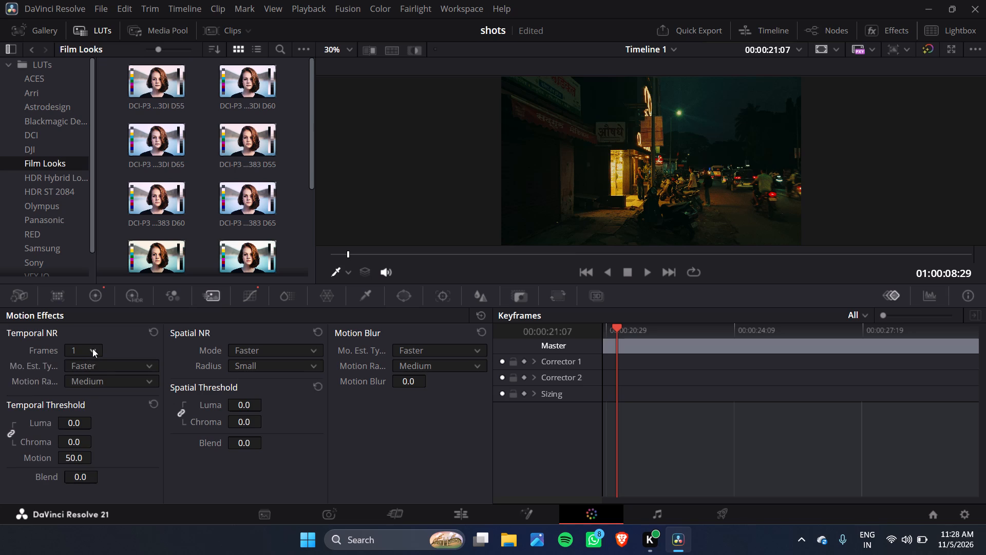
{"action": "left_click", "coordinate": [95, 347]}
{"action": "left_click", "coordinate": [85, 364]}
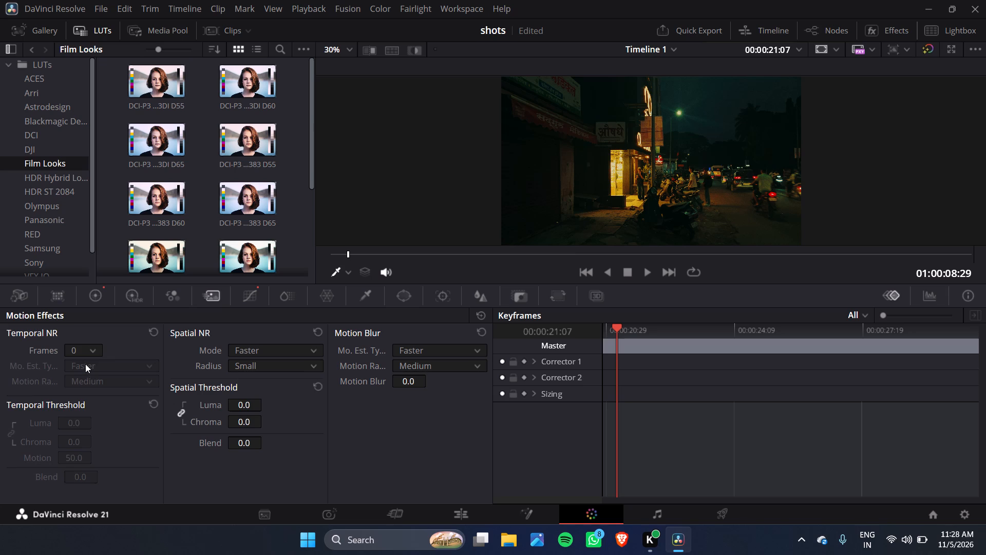
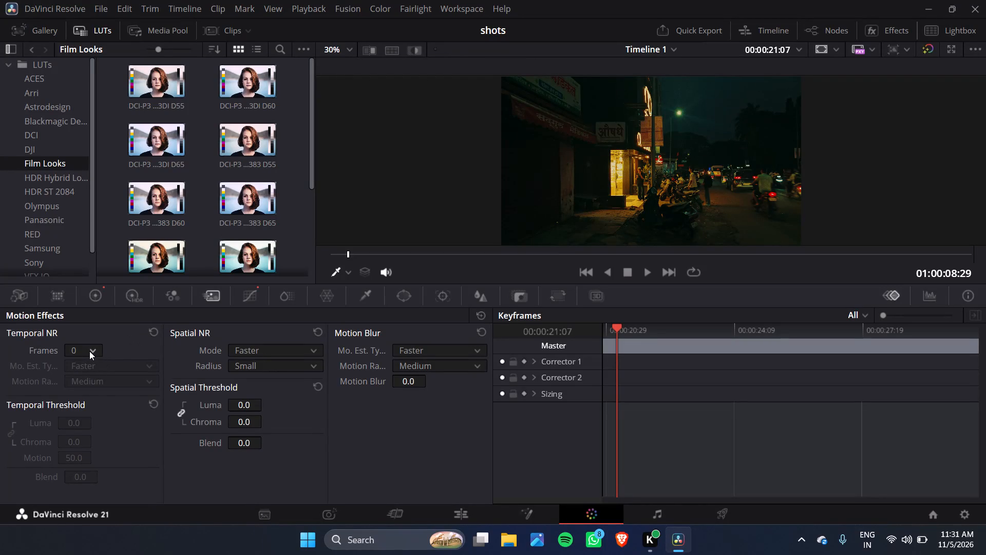
Set the Temporal NR Frames to 3 for the night street clip in Motion Effects.
{"action": "left_click", "coordinate": [89, 351]}
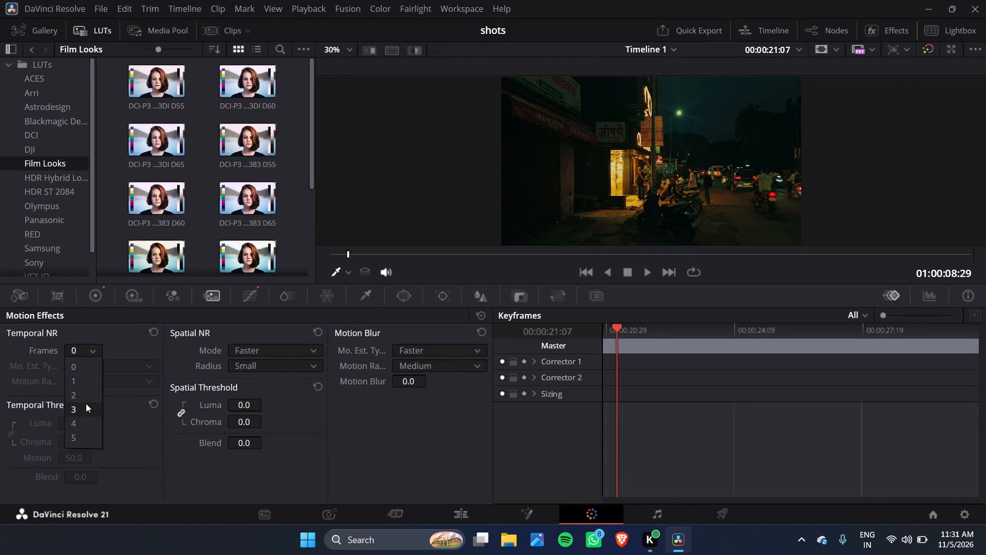
{"action": "left_click", "coordinate": [86, 403]}
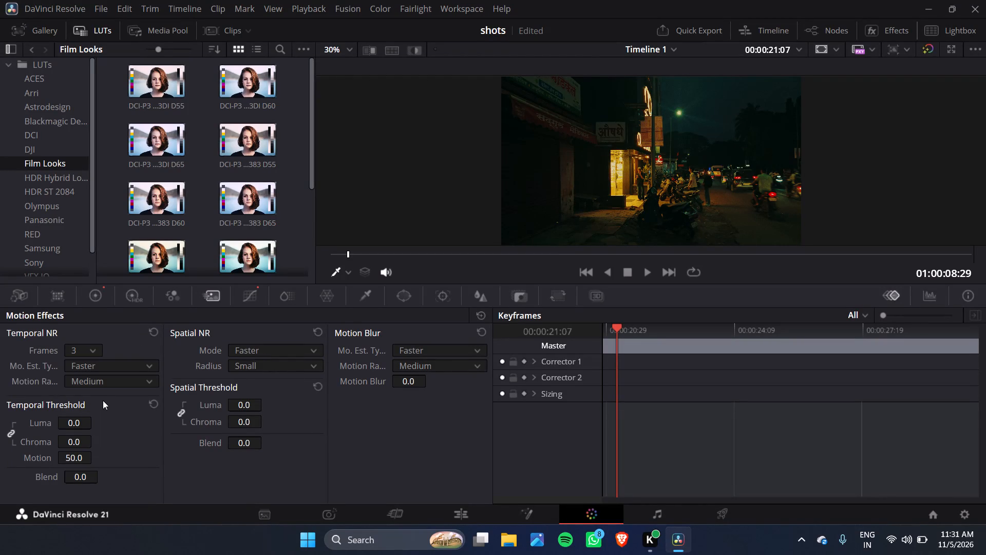
{"action": "left_click", "coordinate": [98, 363]}
{"action": "left_click", "coordinate": [98, 363]}
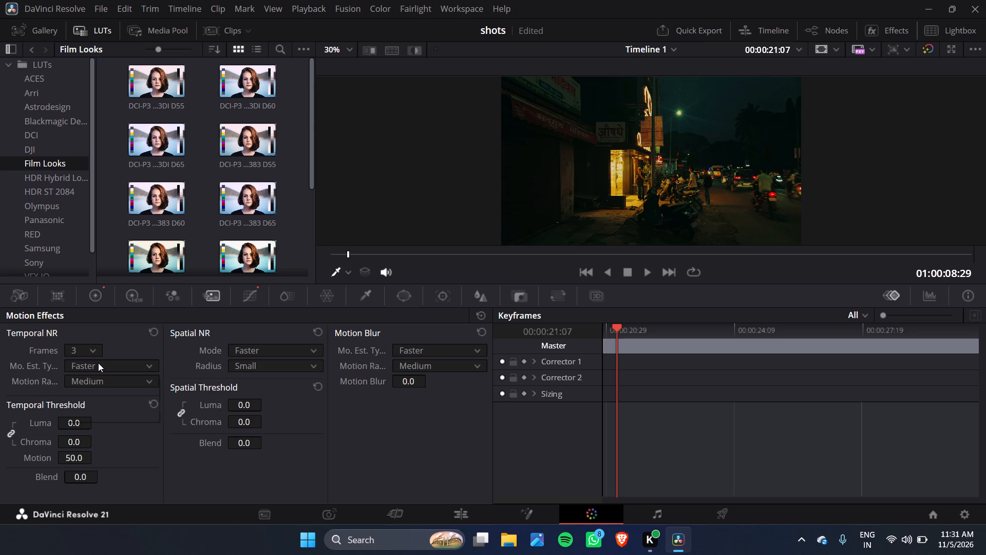
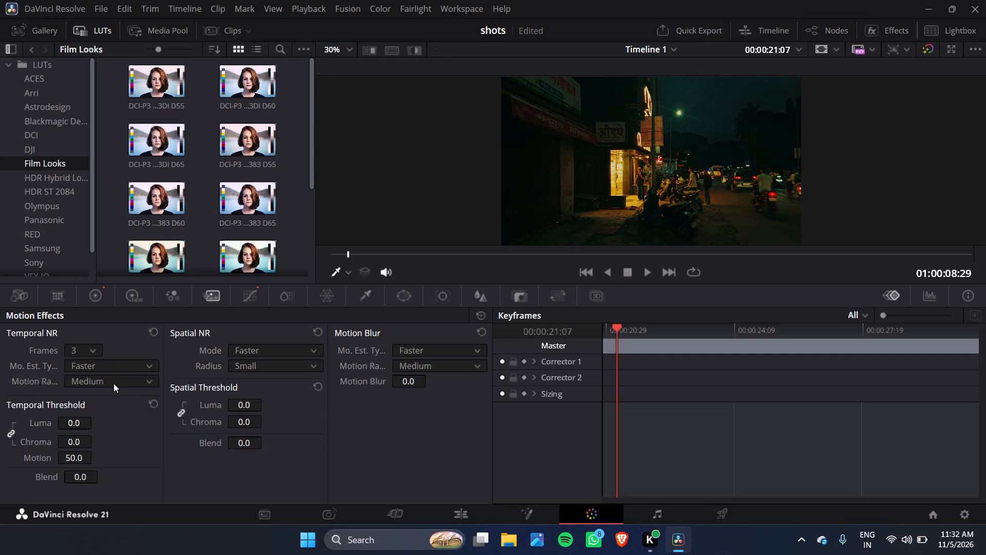
Set the Temporal NR motion range to Large, keeping the motion estimation type at Faster.
{"action": "left_click", "coordinate": [115, 385]}
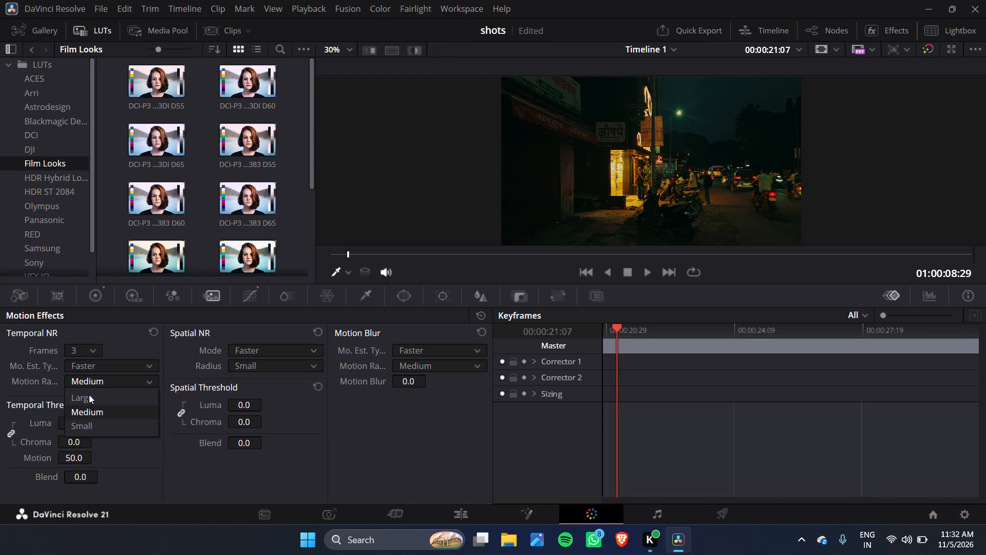
{"action": "left_click", "coordinate": [89, 395]}
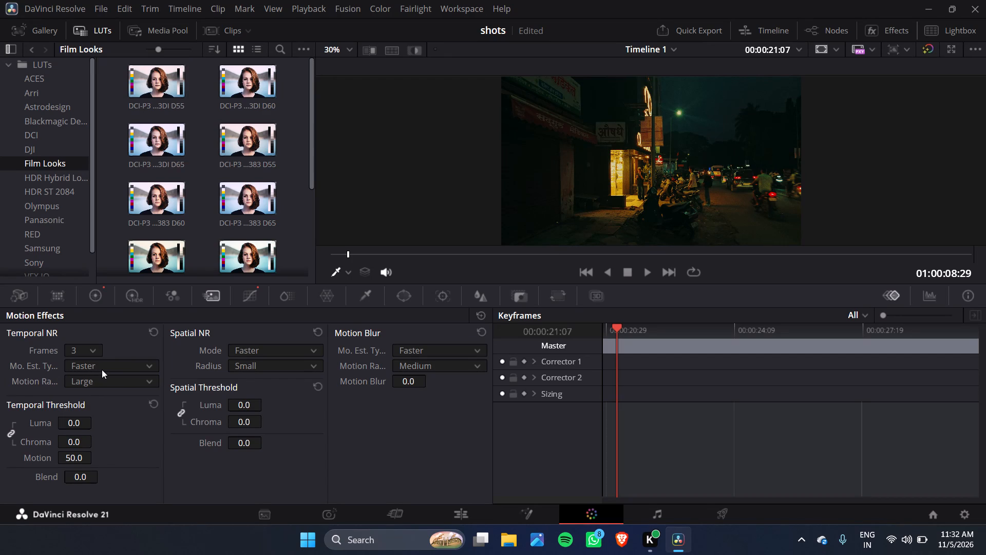
{"action": "left_click", "coordinate": [102, 369]}
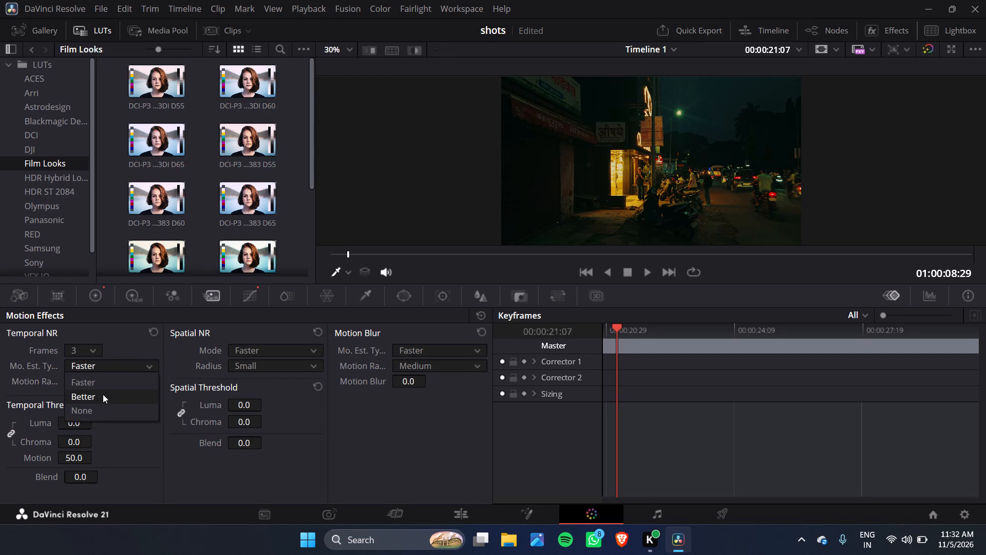
{"action": "left_click", "coordinate": [96, 383]}
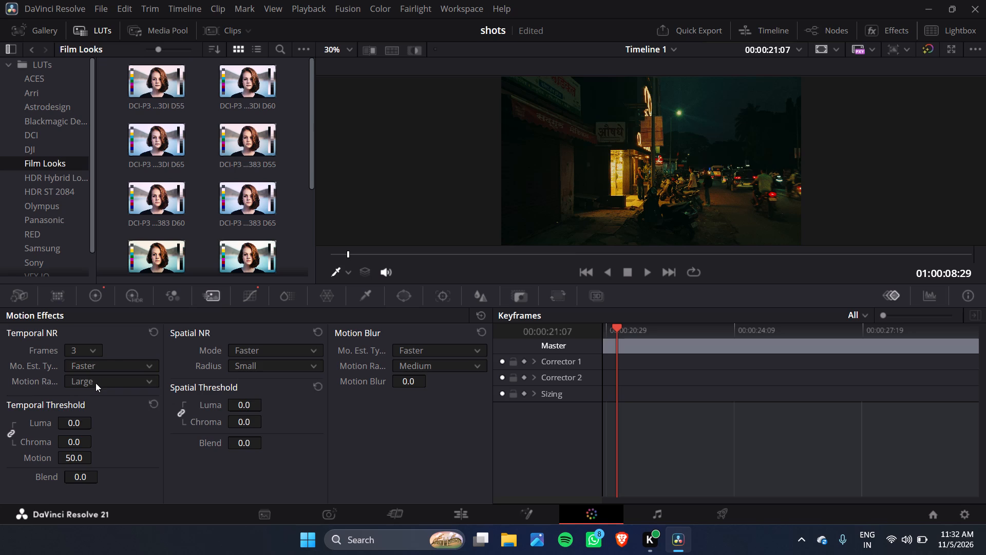
{"action": "left_click", "coordinate": [102, 382]}
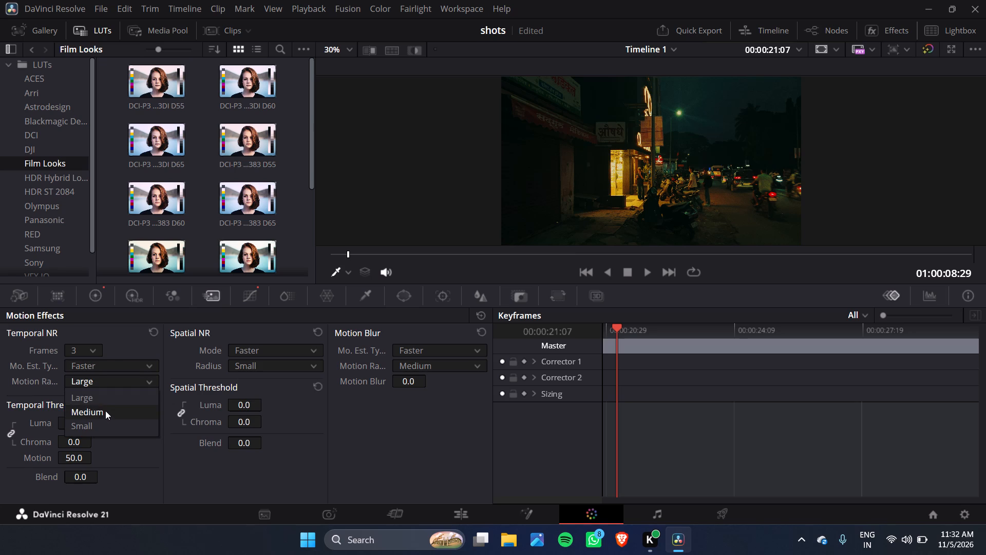
{"action": "left_click", "coordinate": [105, 411]}
{"action": "left_click", "coordinate": [111, 378]}
{"action": "left_click", "coordinate": [109, 397]}
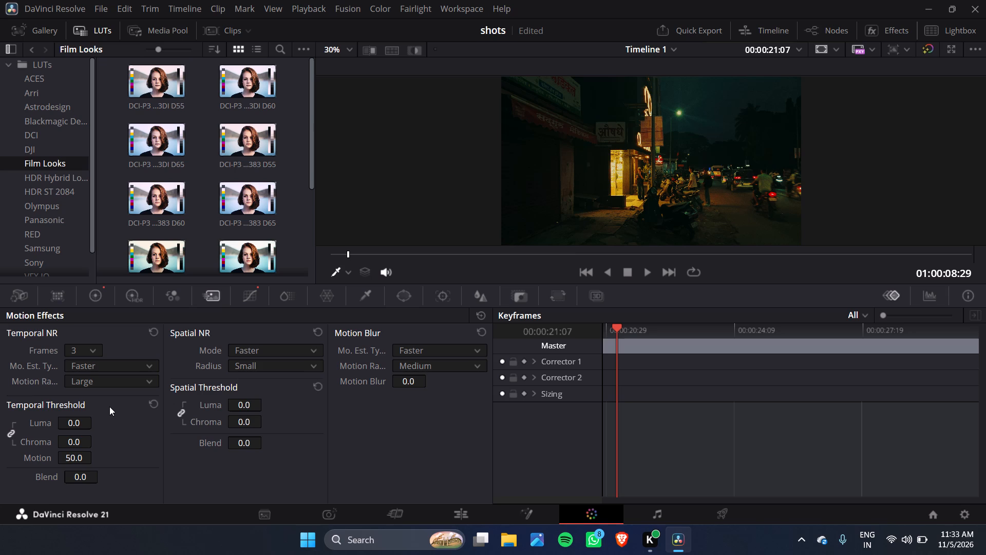
Raise the Temporal Threshold Motion value to 69.6 and leave Blend at 0.0.
{"action": "left_click_drag", "start_coordinate": [75, 460], "coordinate": [78, 460]}
{"action": "left_click_drag", "start_coordinate": [78, 460], "coordinate": [427, 453]}
{"action": "left_click_drag", "start_coordinate": [427, 453], "coordinate": [463, 459]}
{"action": "left_click_drag", "start_coordinate": [463, 459], "coordinate": [477, 462]}
{"action": "left_click_drag", "start_coordinate": [477, 462], "coordinate": [482, 464]}
{"action": "left_click_drag", "start_coordinate": [85, 482], "coordinate": [75, 484]}
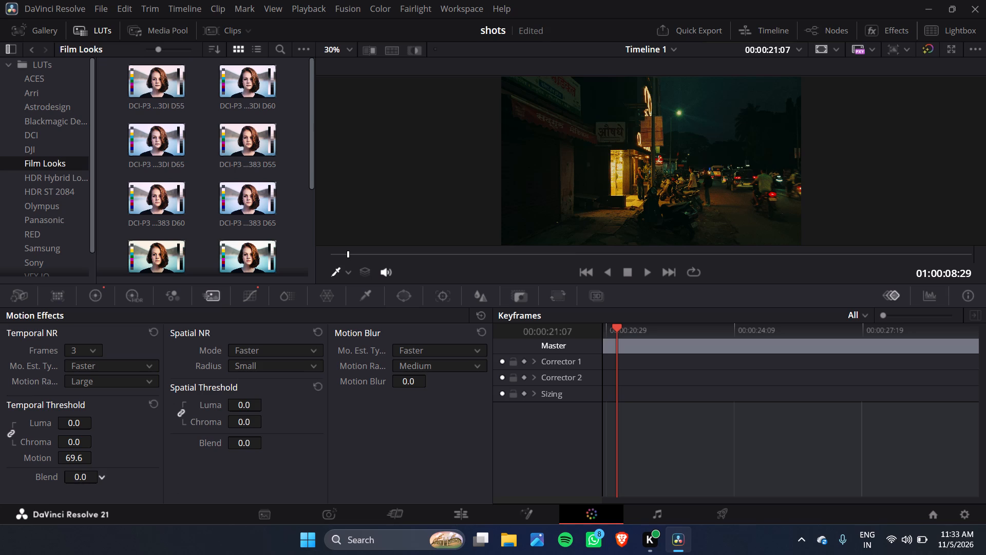
{"action": "left_click_drag", "start_coordinate": [75, 484], "coordinate": [68, 484]}
Play back part of the night street clip on the Color page to check the noise reduction.
{"action": "key", "text": "space"}
{"action": "left_click", "coordinate": [615, 327]}
{"action": "key", "text": "space"}
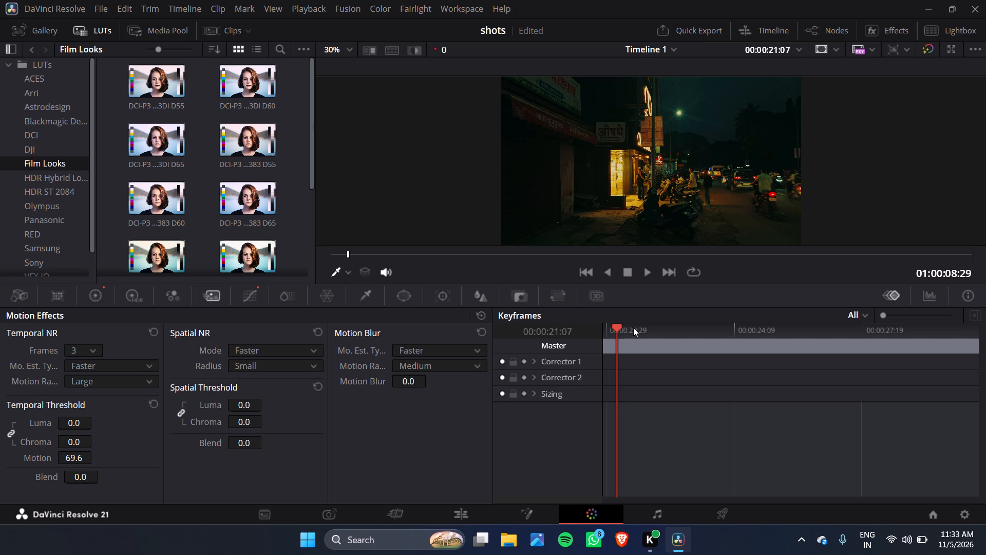
{"action": "double_click", "coordinate": [633, 327]}
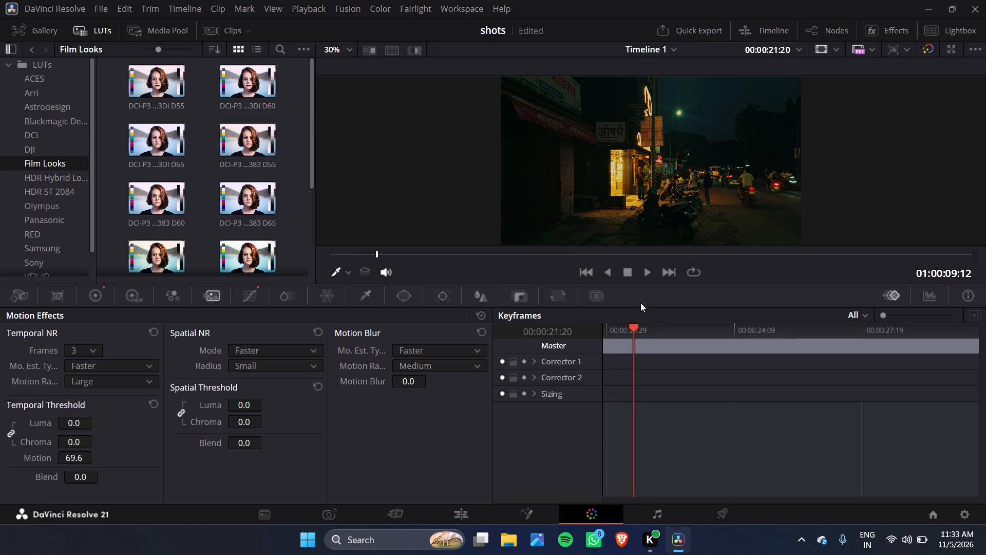
{"action": "left_click", "coordinate": [627, 273]}
{"action": "left_click", "coordinate": [647, 272]}
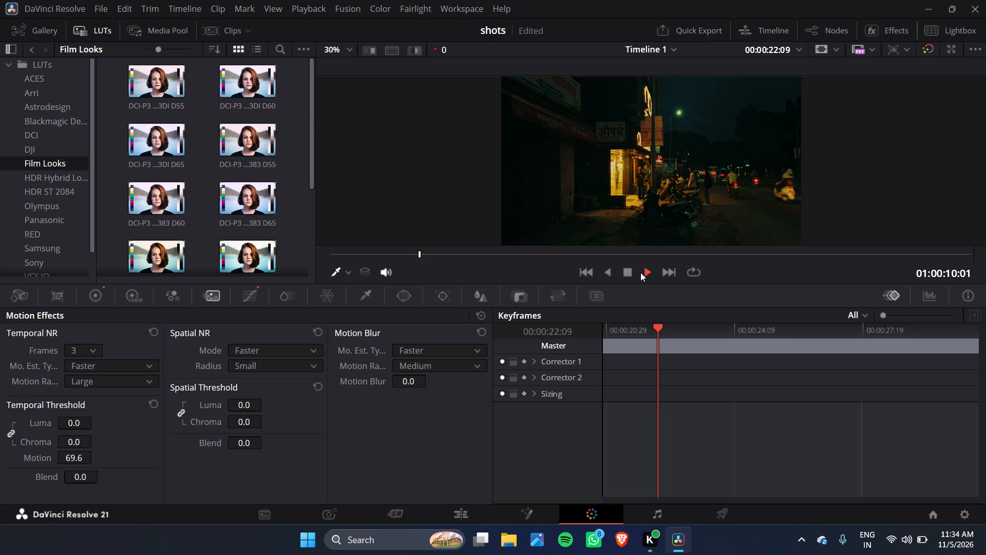
{"action": "left_click", "coordinate": [625, 273]}
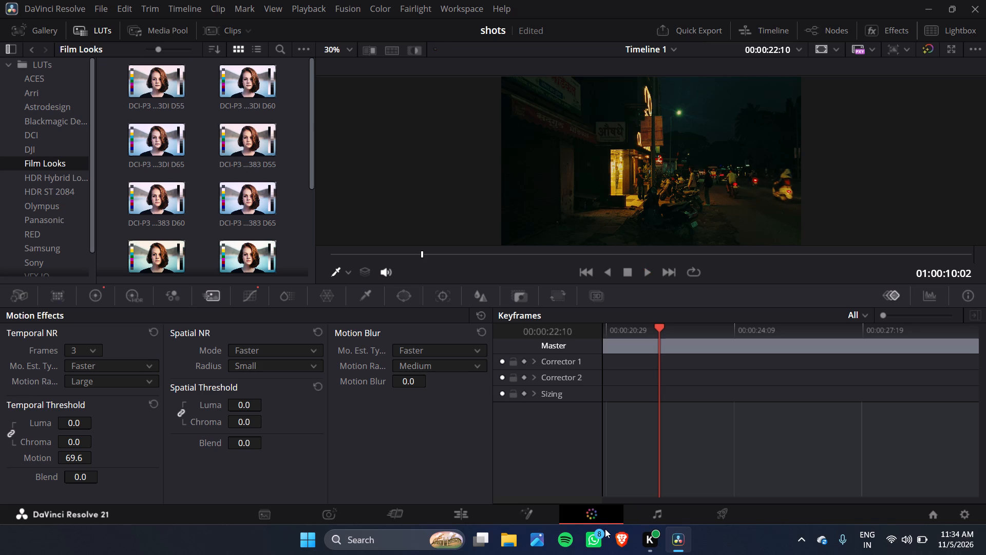
Preview the night street clip on the Edit page timeline, playing sections from about 01:00:10:02 and 01:00:11:12.
{"action": "left_click", "coordinate": [477, 514]}
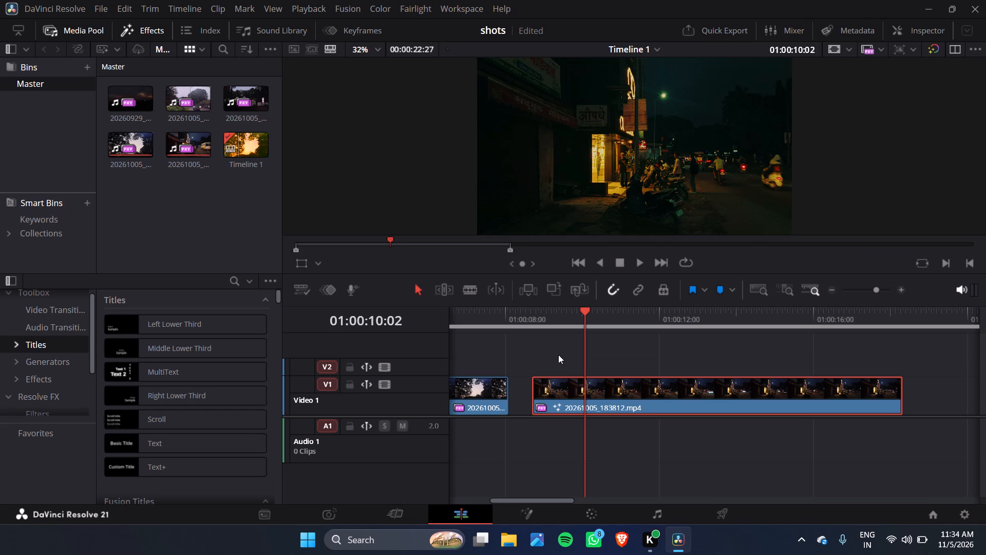
{"action": "key", "text": "space"}
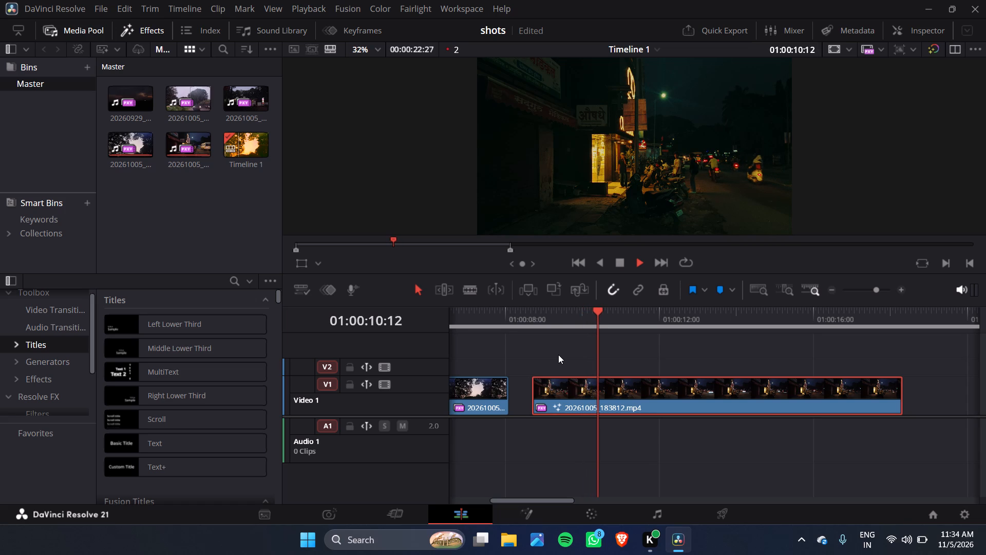
{"action": "key", "text": "space"}
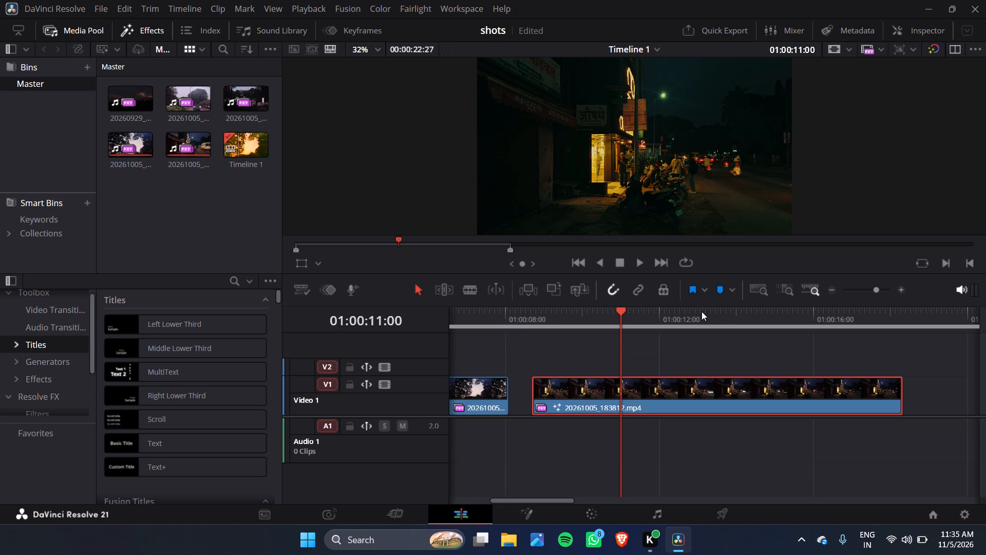
{"action": "left_click", "coordinate": [715, 311]}
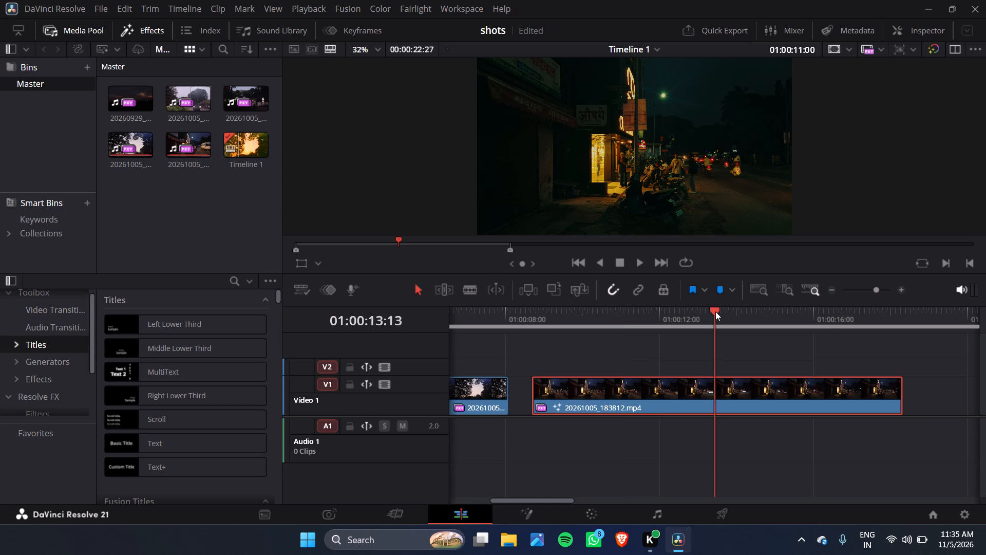
{"action": "left_click", "coordinate": [637, 313]}
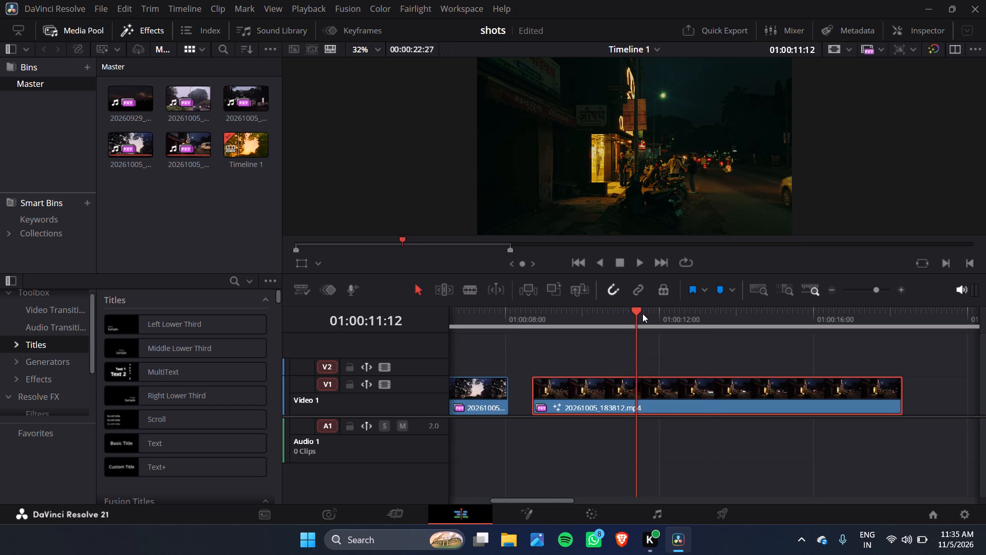
{"action": "key", "text": "space"}
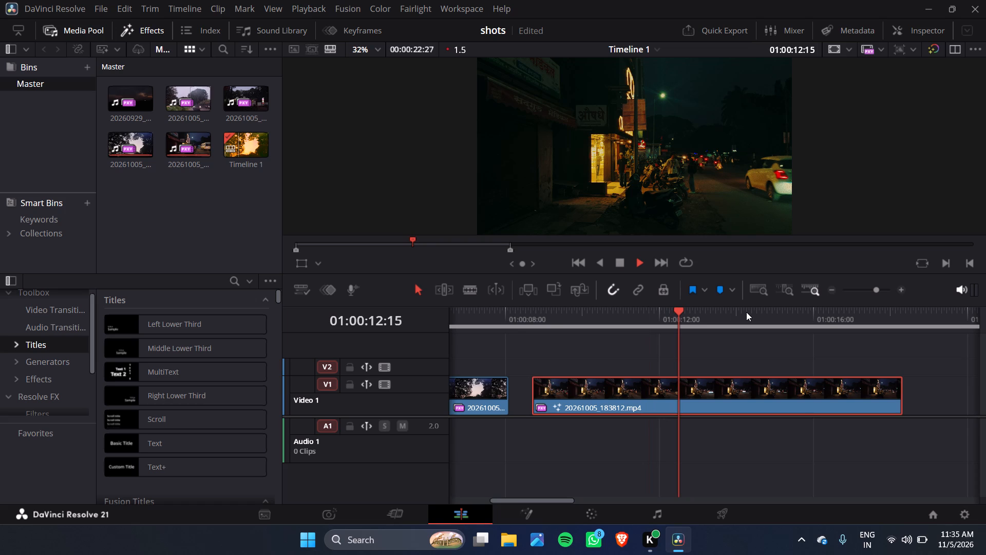
{"action": "key", "text": "space"}
Return to the night street clip's Motion Effects settings on the Color page.
{"action": "left_click", "coordinate": [585, 515]}
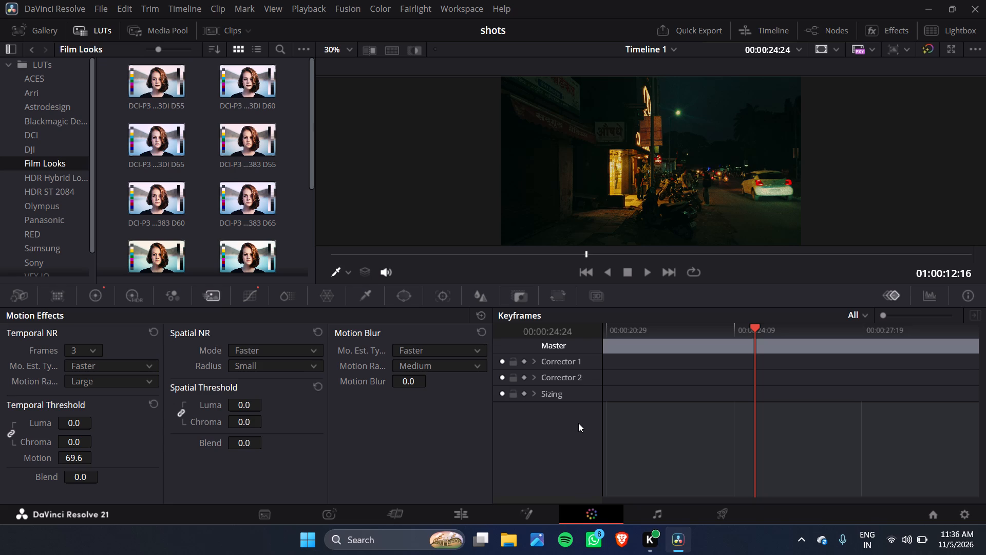
{"action": "left_click", "coordinate": [522, 299]}
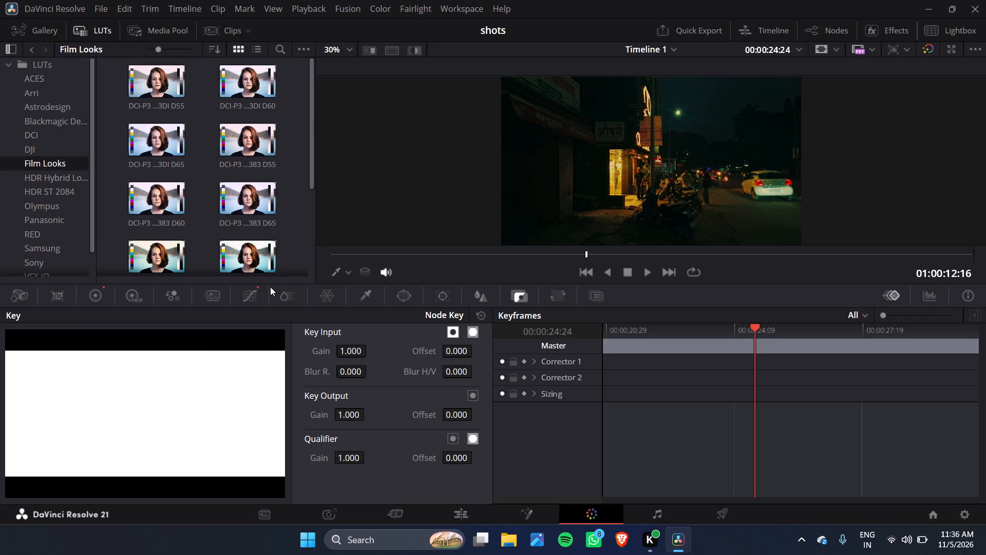
{"action": "left_click", "coordinate": [217, 296]}
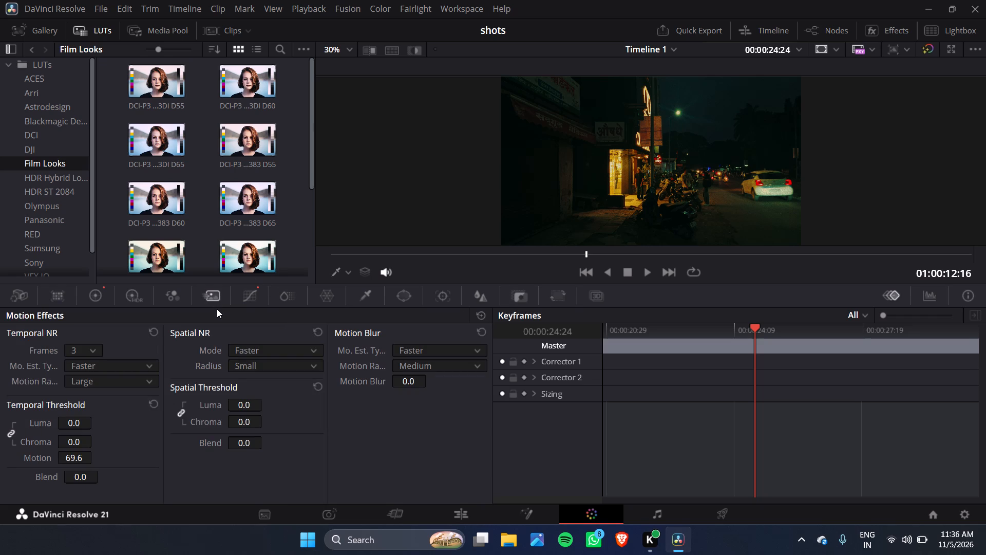
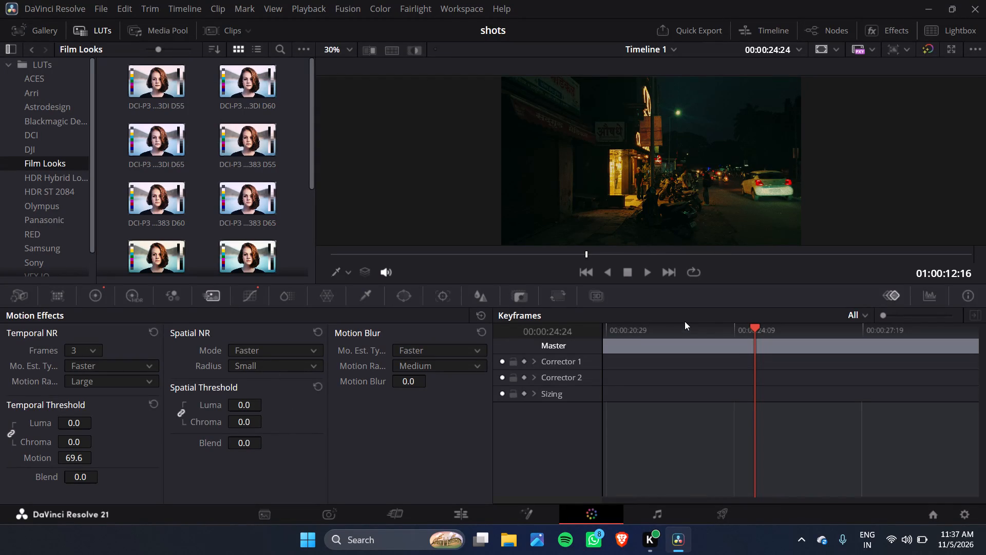
Play back the night street clip on the Color page from 00:00:23:22 to check the noise reduction.
{"action": "left_click", "coordinate": [714, 328]}
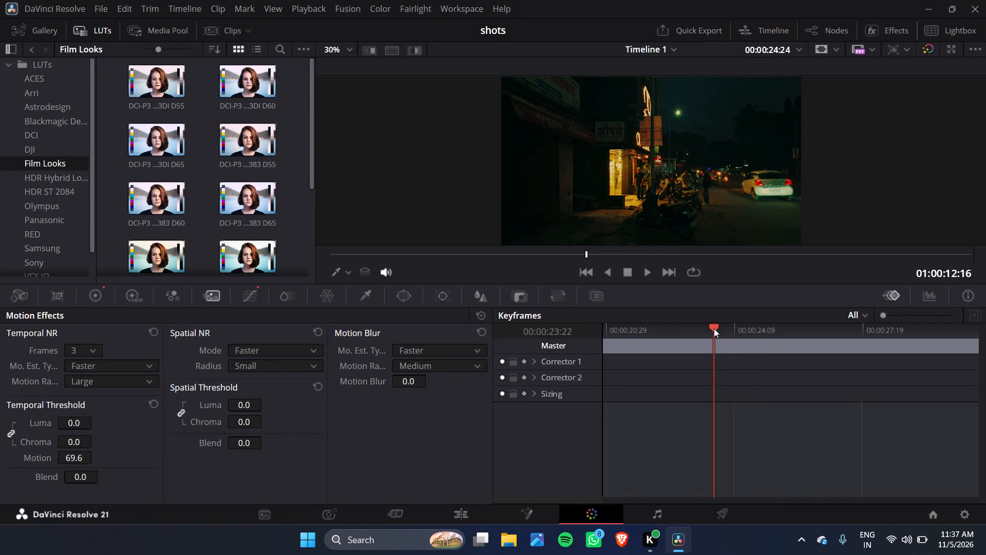
{"action": "key", "text": "space"}
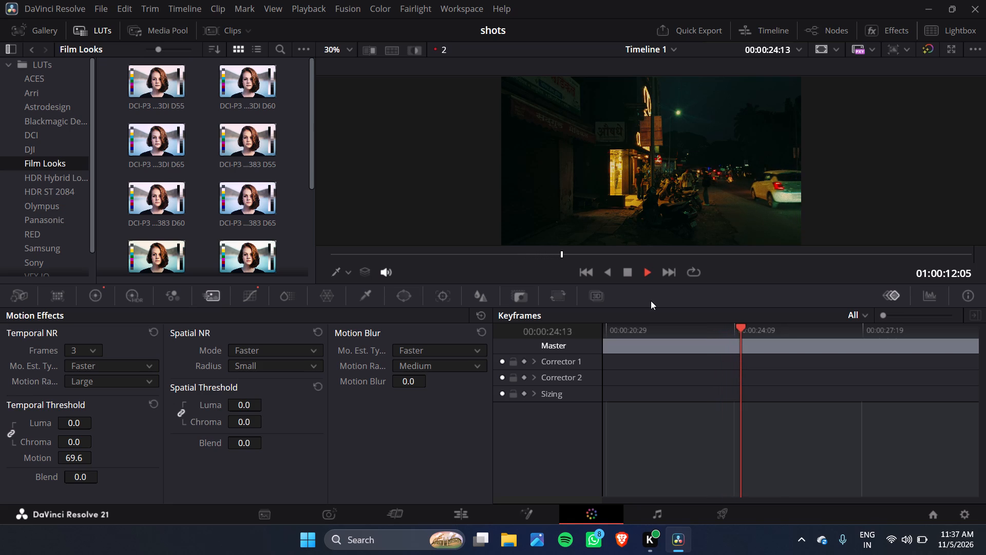
{"action": "key", "text": "space"}
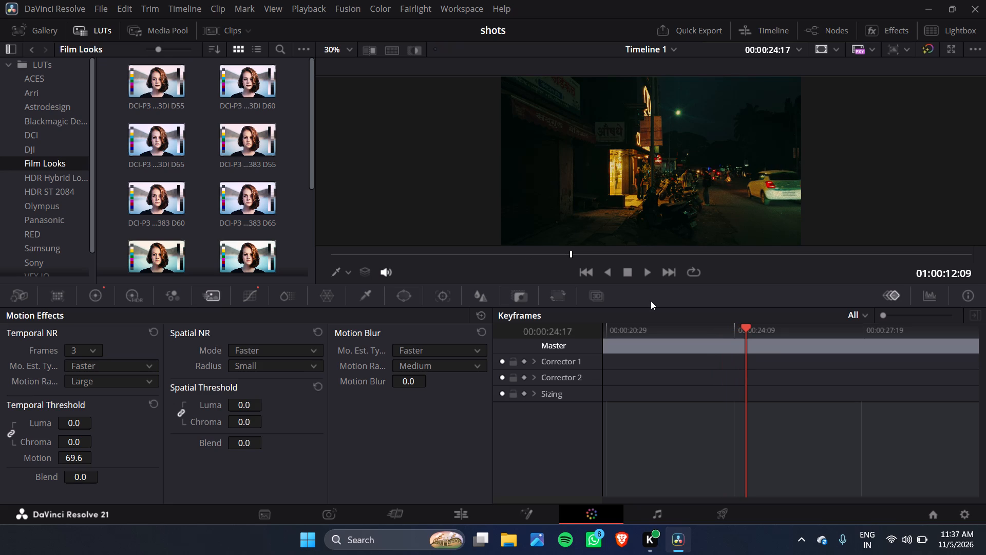
Reset all Motion Effects settings on the night street clip to their defaults.
{"action": "left_click", "coordinate": [483, 316]}
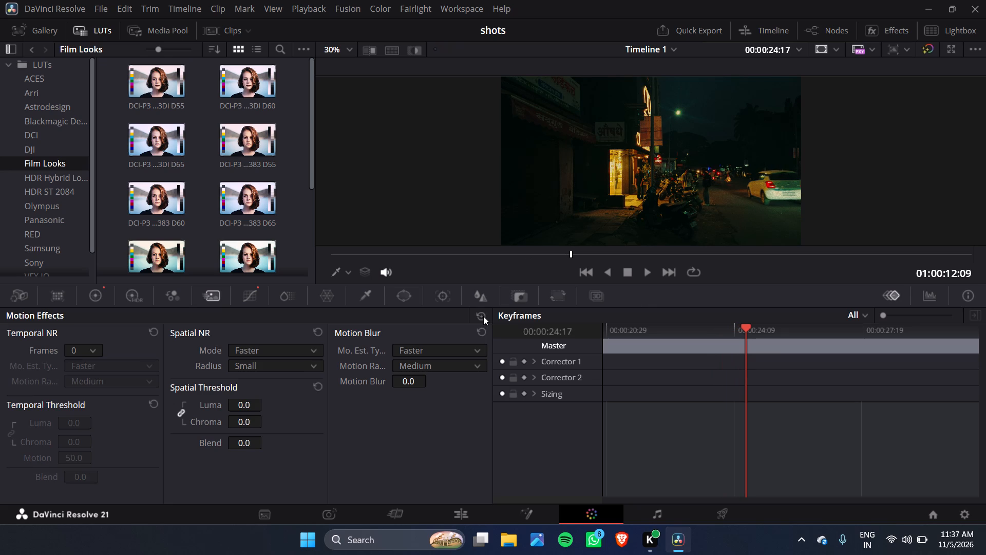
Play back a short section of the night street clip from slightly earlier to check it without noise reduction.
{"action": "left_click", "coordinate": [715, 326]}
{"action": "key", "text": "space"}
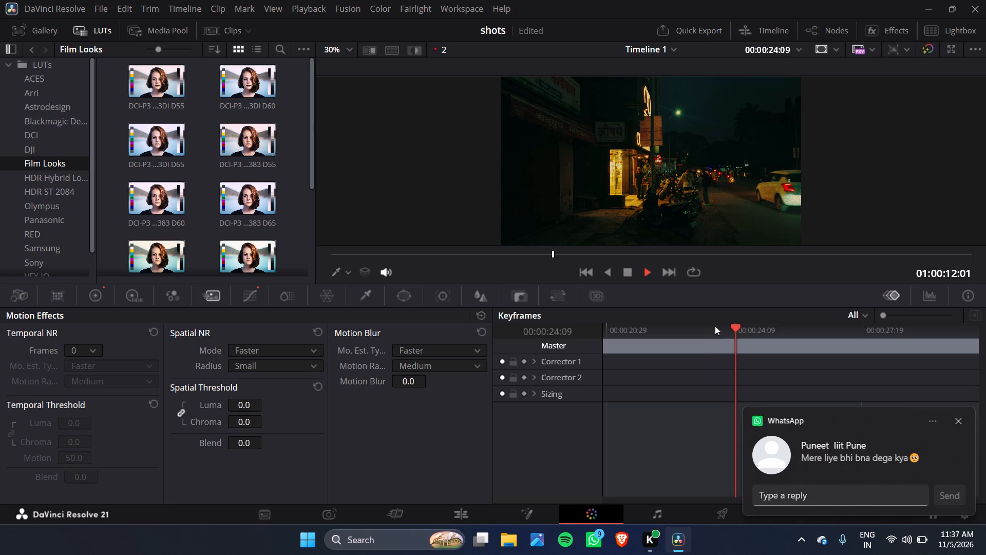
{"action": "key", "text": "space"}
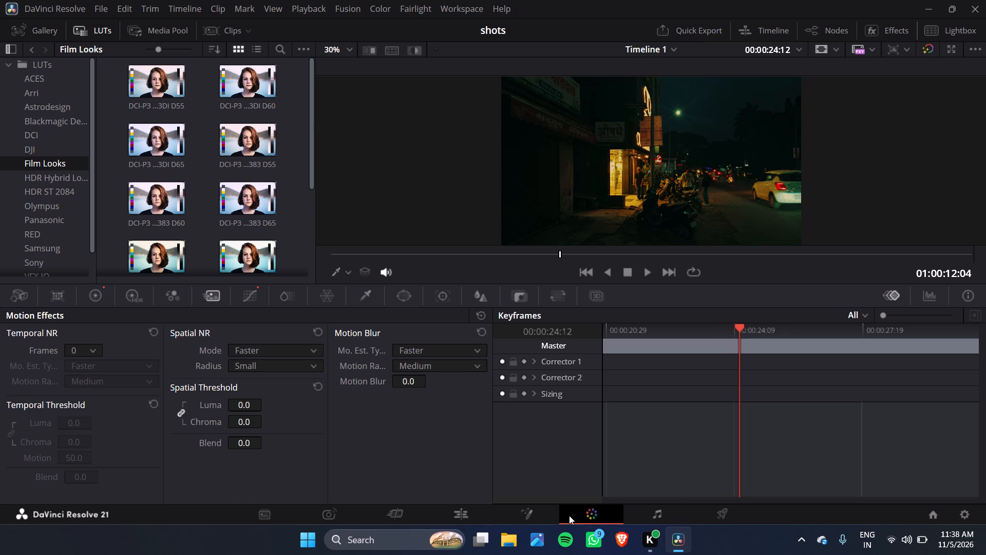
Play the opening moments of the night street clip on the Edit page timeline.
{"action": "left_click", "coordinate": [459, 523]}
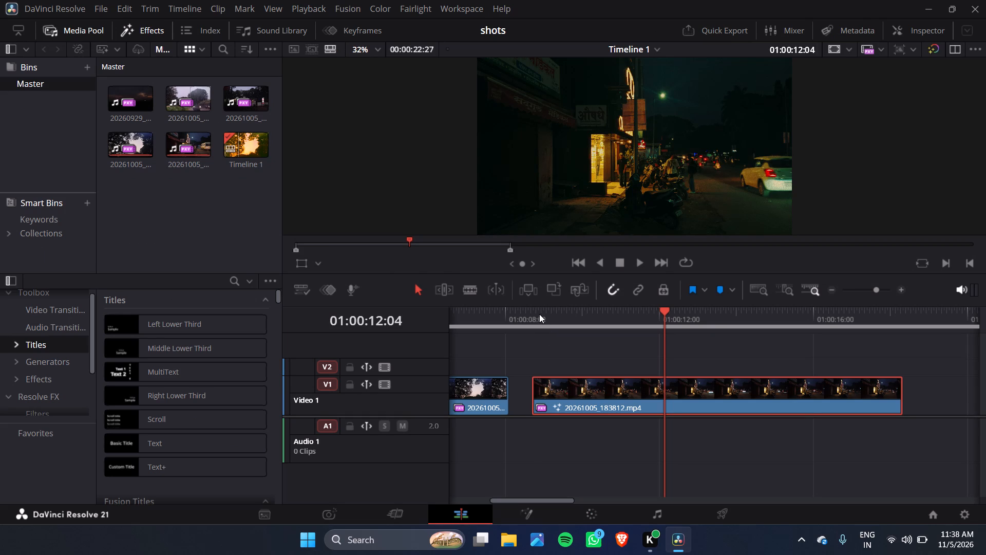
{"action": "left_click", "coordinate": [539, 314]}
{"action": "key", "text": "space"}
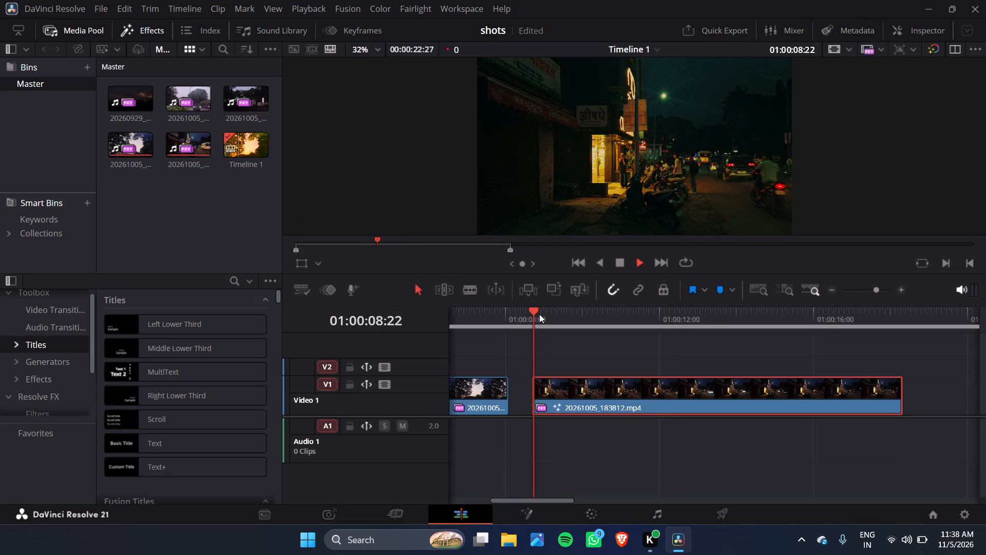
{"action": "key", "text": "space"}
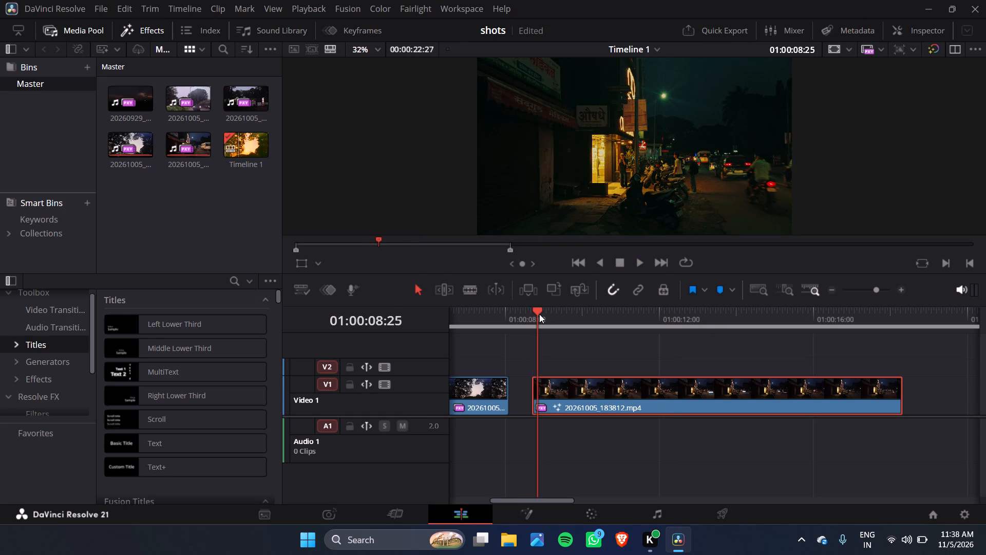
Move the timeline's In point to the start of the night street clip at 01:00:08:21 and place the playhead there.
{"action": "scroll", "coordinate": [542, 333], "scroll_direction": "right", "scroll_amount": 7}
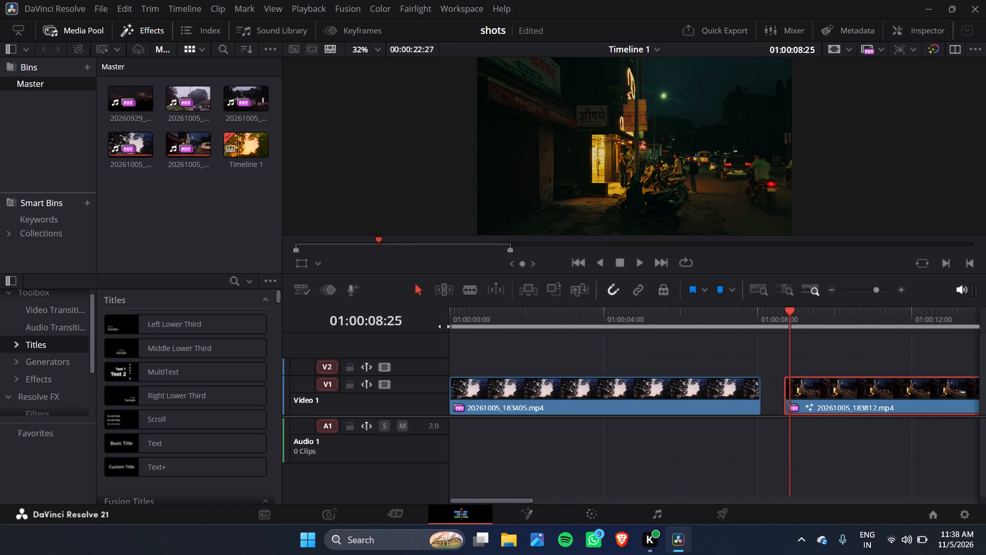
{"action": "left_click_drag", "start_coordinate": [445, 326], "coordinate": [641, 326]}
{"action": "left_click_drag", "start_coordinate": [641, 326], "coordinate": [785, 343]}
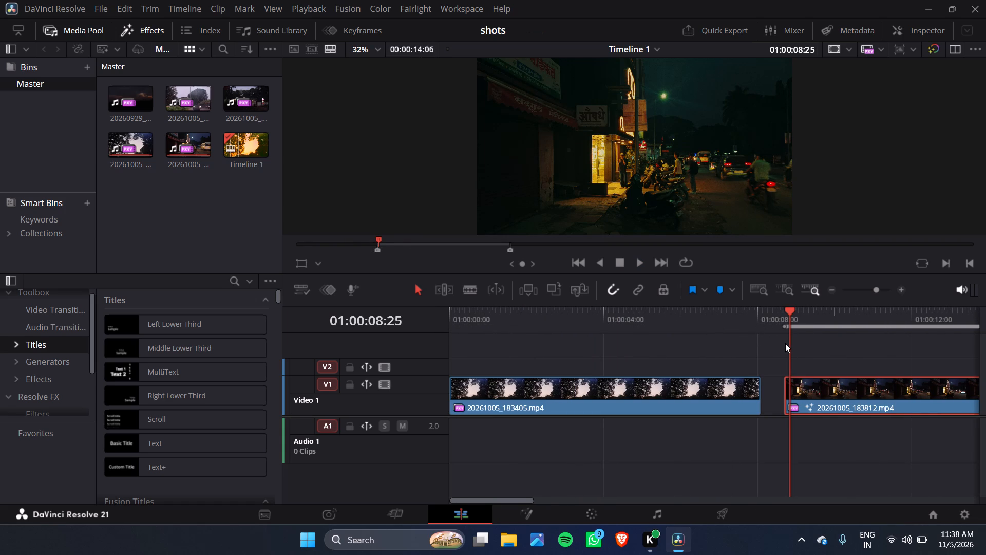
{"action": "scroll", "coordinate": [785, 343], "scroll_direction": "left", "scroll_amount": 1}
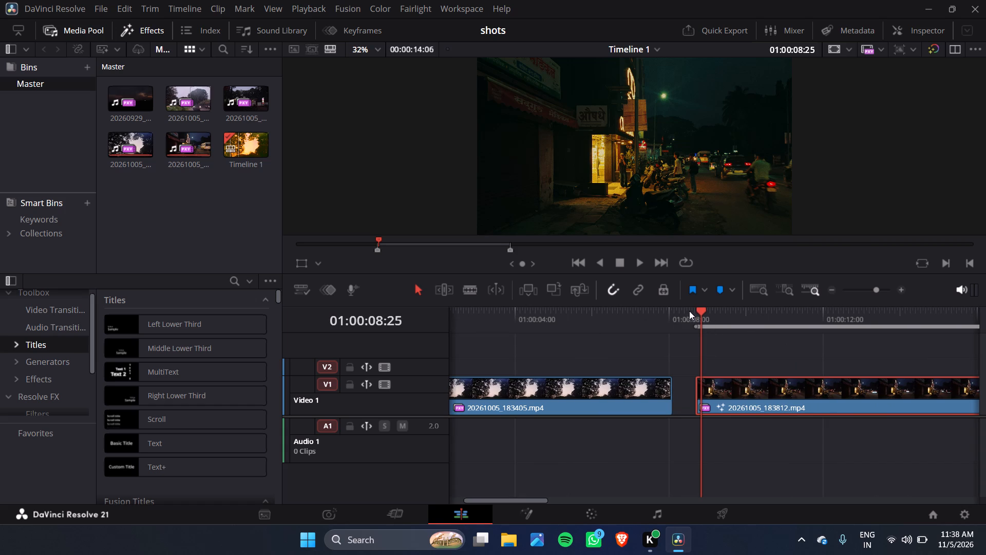
{"action": "left_click", "coordinate": [696, 315]}
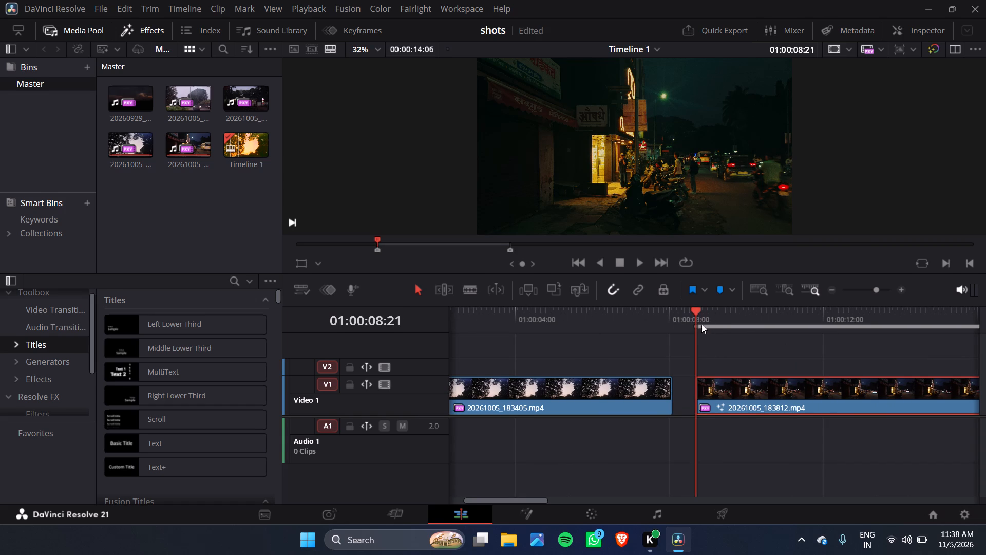
Pull the timeline's Out point back to the night street clip's end at 01:00:18:10, and return the playhead to 01:00:08:21.
{"action": "scroll", "coordinate": [709, 335], "scroll_direction": "left", "scroll_amount": 2}
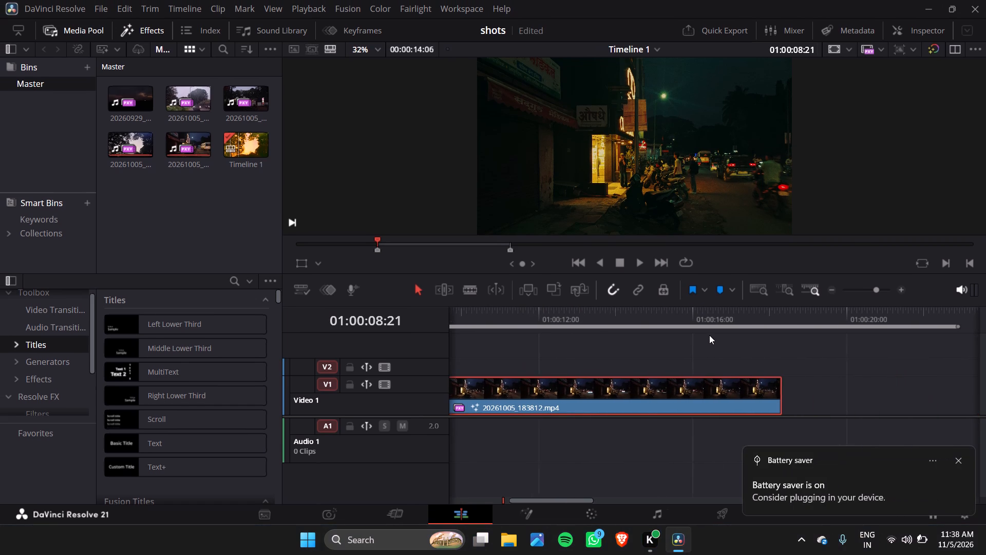
{"action": "scroll", "coordinate": [709, 335], "scroll_direction": "left", "scroll_amount": 2}
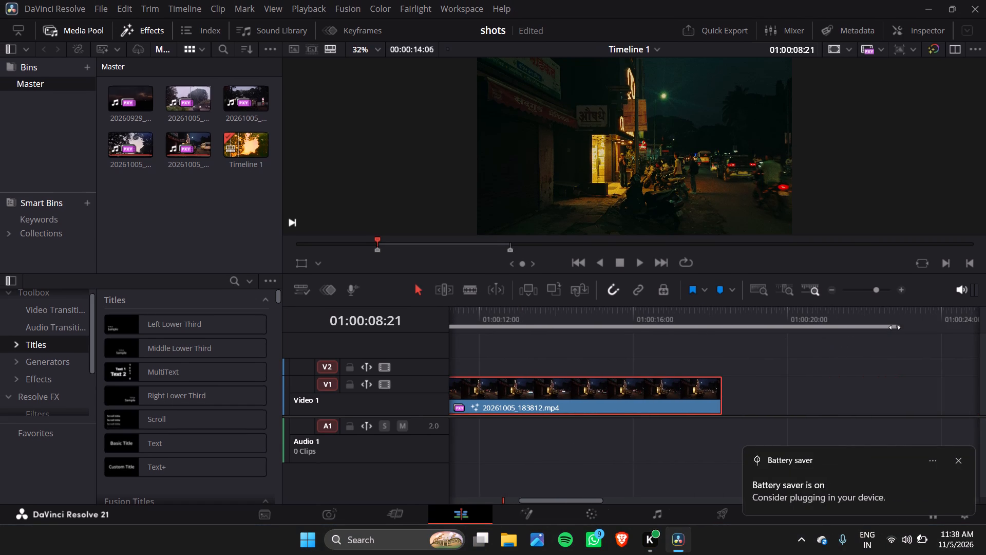
{"action": "left_click_drag", "start_coordinate": [895, 327], "coordinate": [734, 333]}
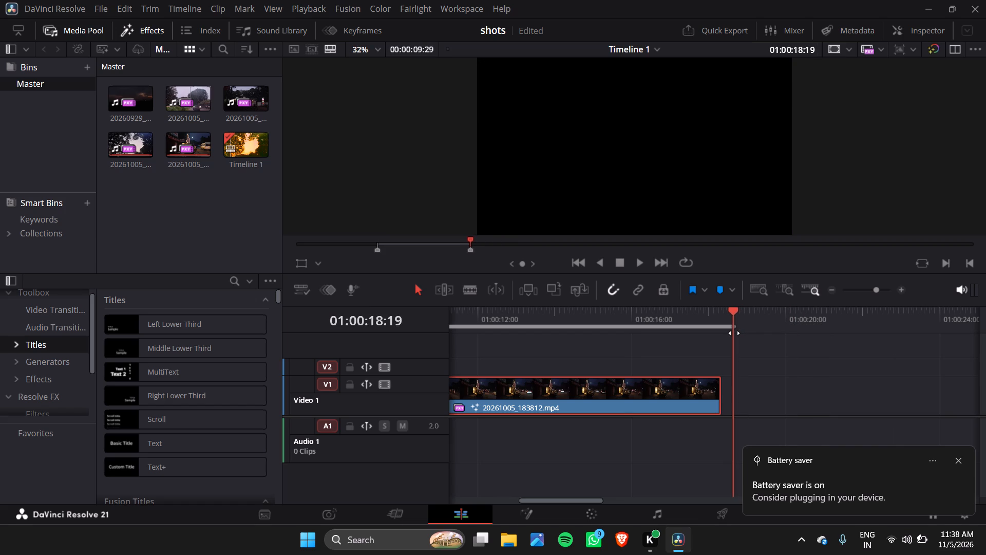
{"action": "left_click_drag", "start_coordinate": [734, 333], "coordinate": [729, 336]}
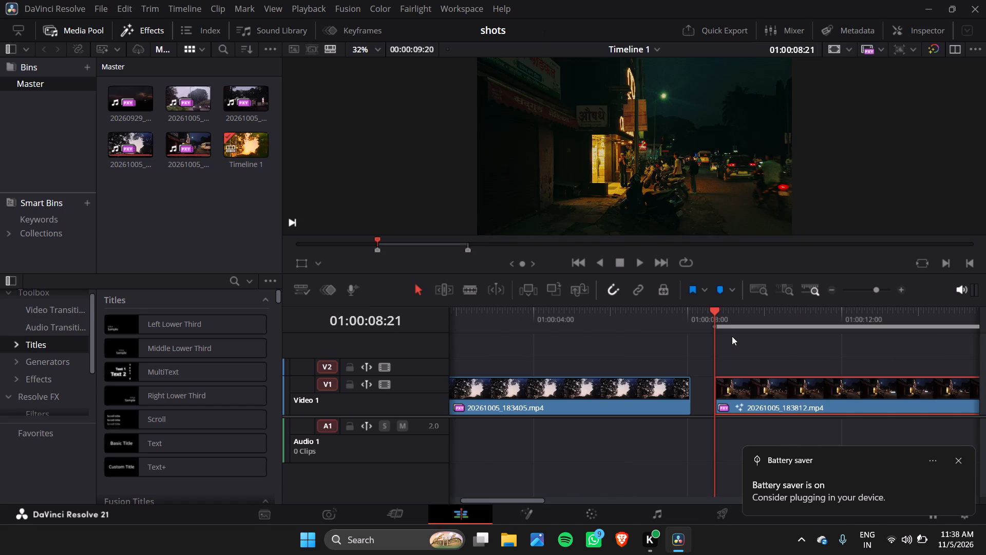
{"action": "scroll", "coordinate": [733, 337], "scroll_direction": "left", "scroll_amount": 2}
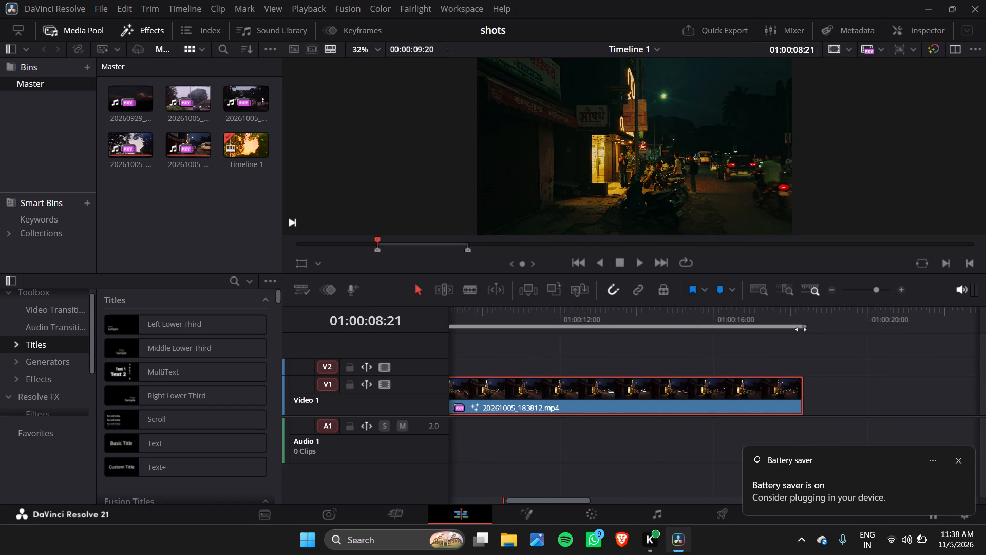
{"action": "left_click", "coordinate": [802, 328]}
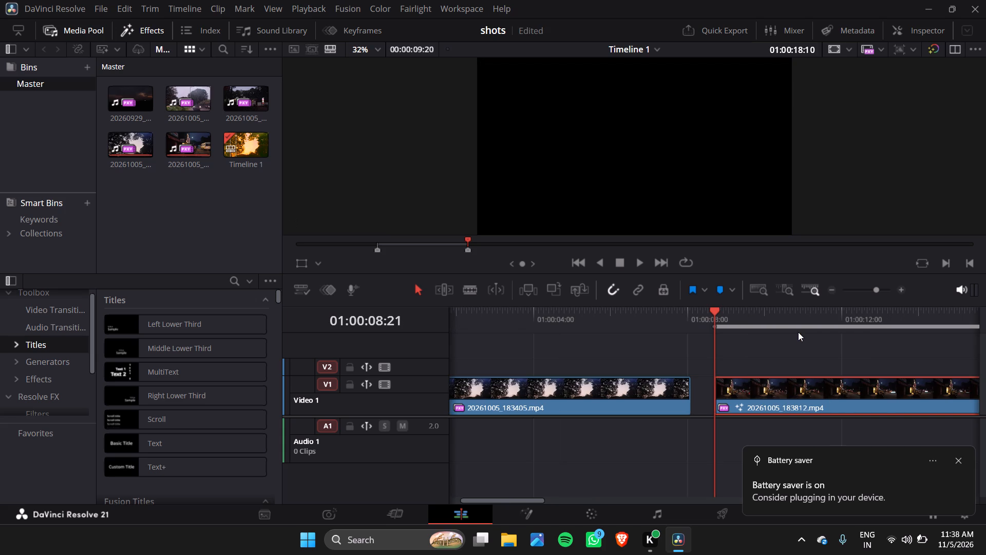
{"action": "scroll", "coordinate": [801, 332], "scroll_direction": "left", "scroll_amount": 3}
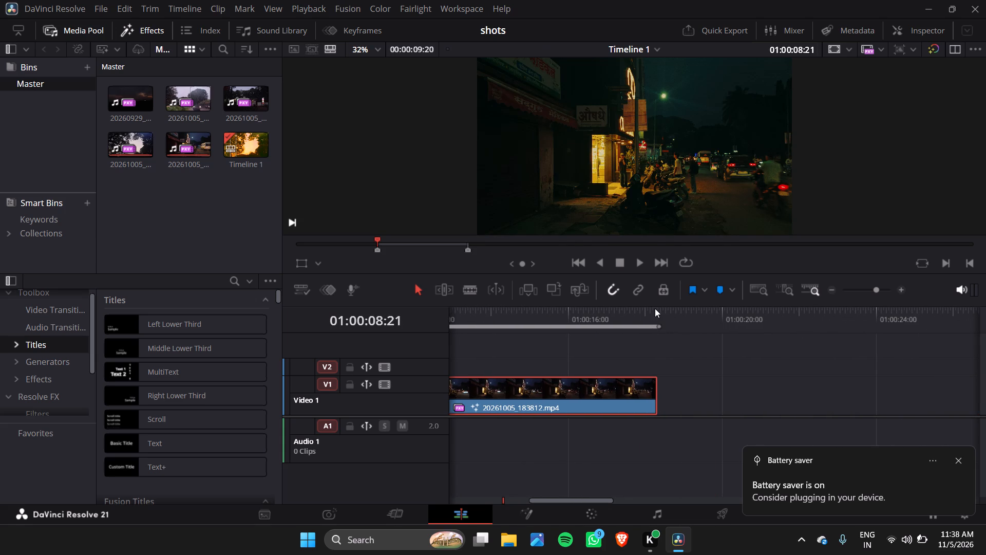
{"action": "left_click", "coordinate": [655, 308]}
{"action": "left_click", "coordinate": [653, 312]}
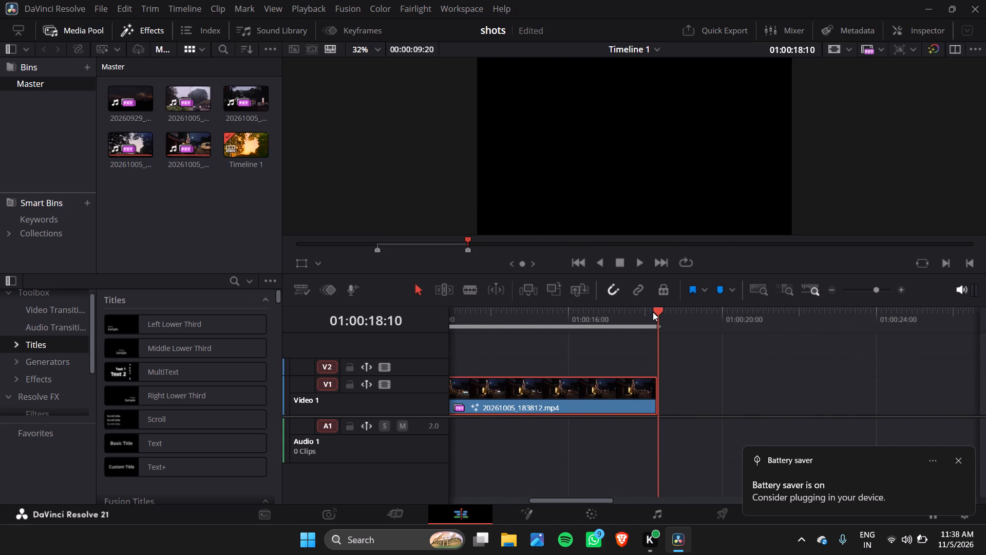
{"action": "scroll", "coordinate": [666, 369], "scroll_direction": "right", "scroll_amount": 2}
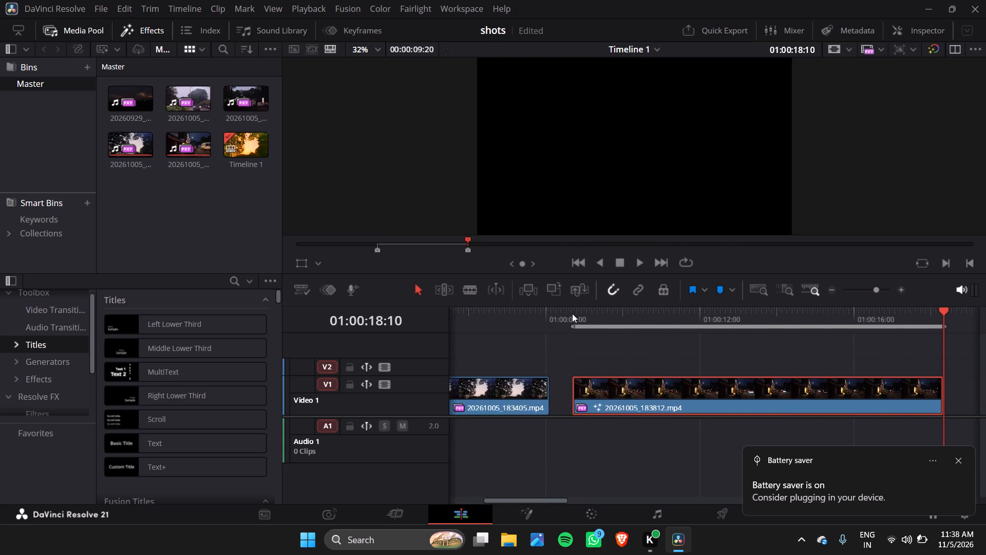
{"action": "left_click", "coordinate": [572, 313]}
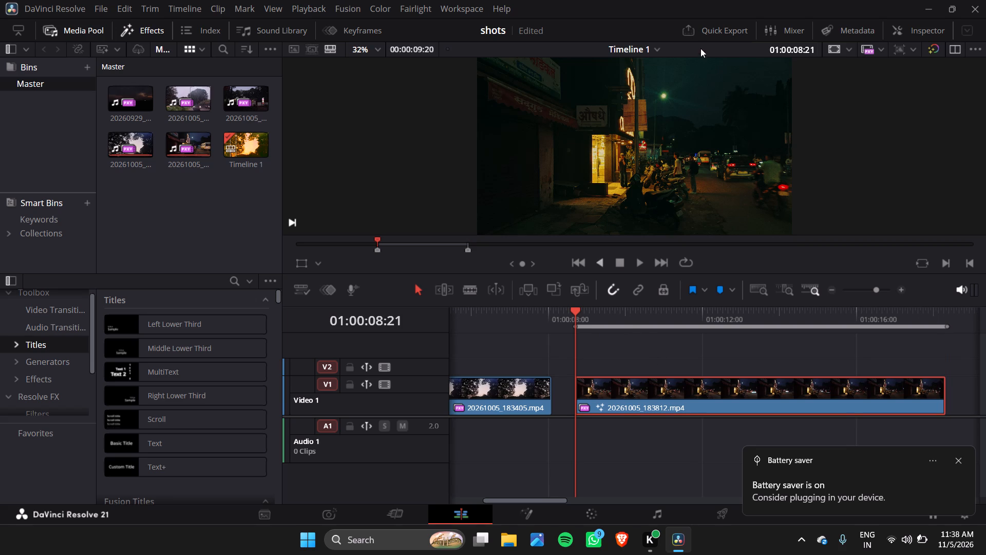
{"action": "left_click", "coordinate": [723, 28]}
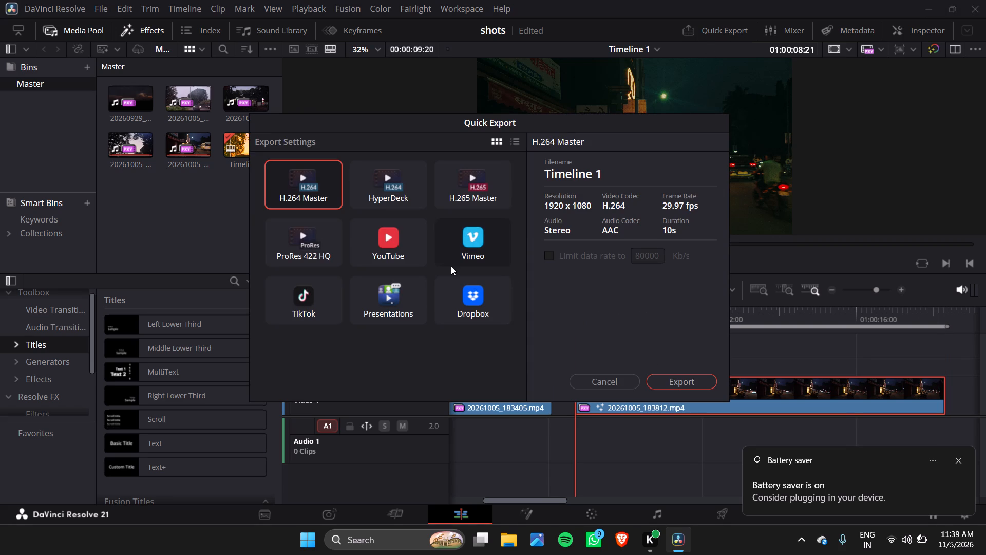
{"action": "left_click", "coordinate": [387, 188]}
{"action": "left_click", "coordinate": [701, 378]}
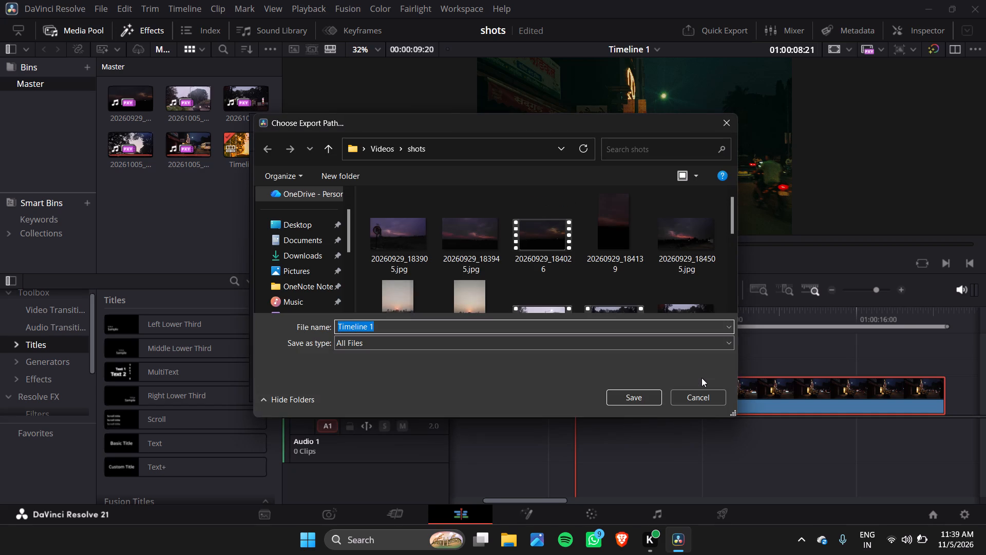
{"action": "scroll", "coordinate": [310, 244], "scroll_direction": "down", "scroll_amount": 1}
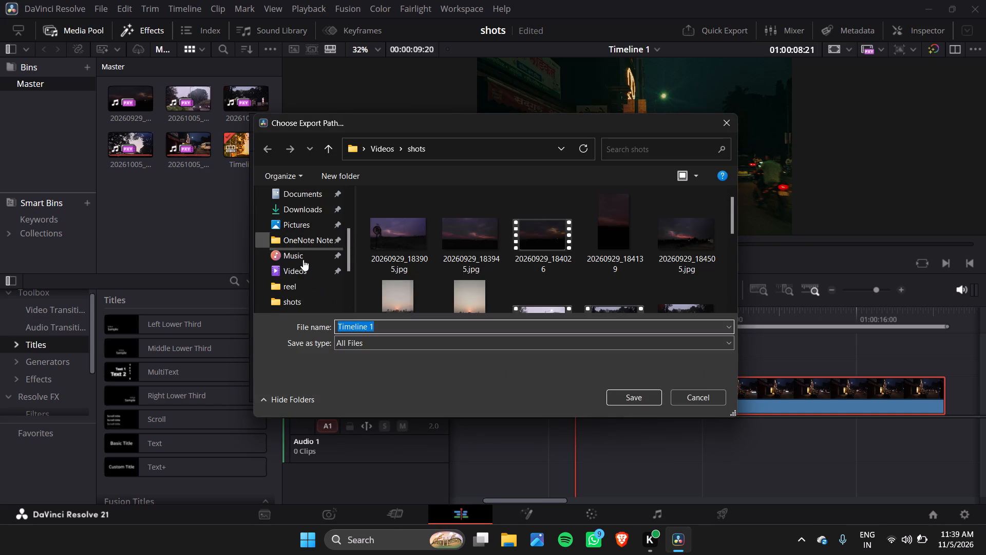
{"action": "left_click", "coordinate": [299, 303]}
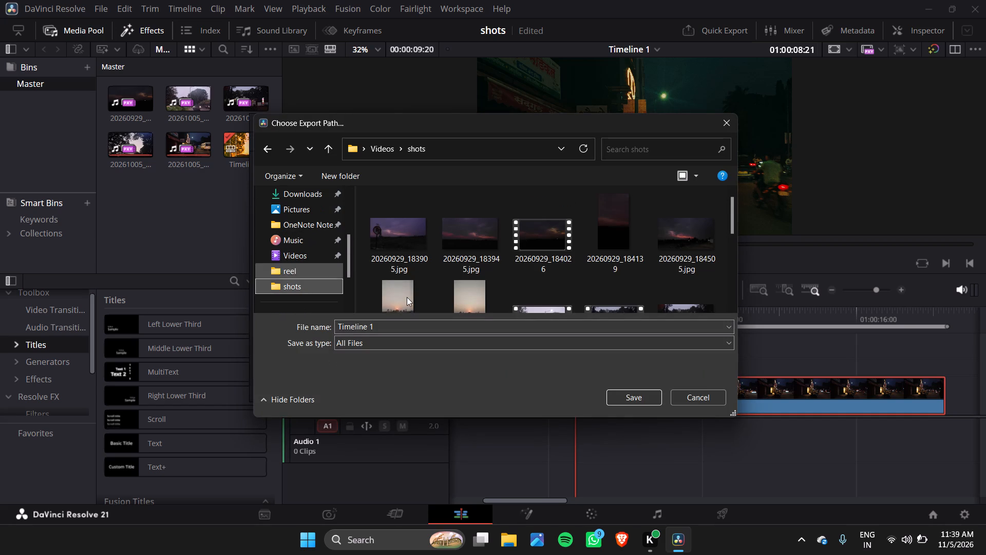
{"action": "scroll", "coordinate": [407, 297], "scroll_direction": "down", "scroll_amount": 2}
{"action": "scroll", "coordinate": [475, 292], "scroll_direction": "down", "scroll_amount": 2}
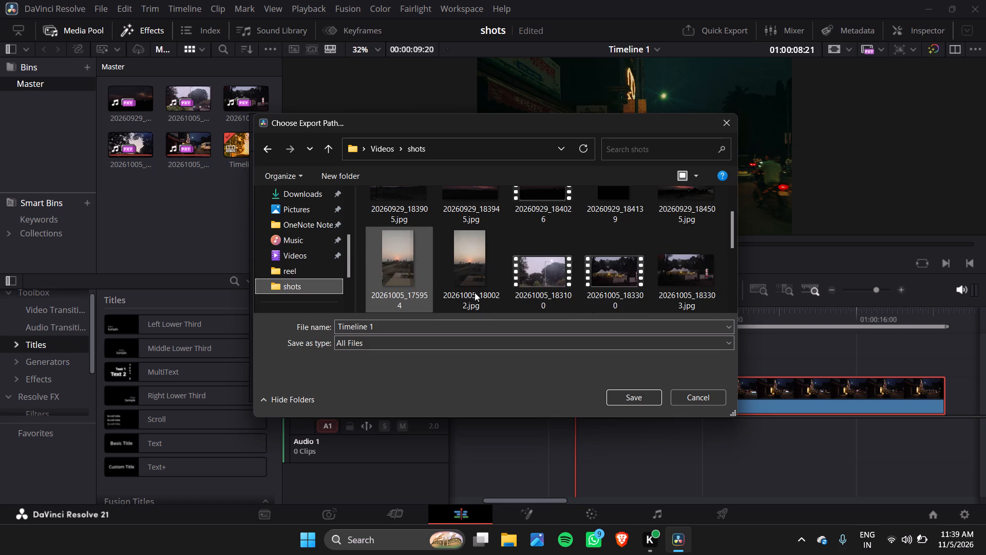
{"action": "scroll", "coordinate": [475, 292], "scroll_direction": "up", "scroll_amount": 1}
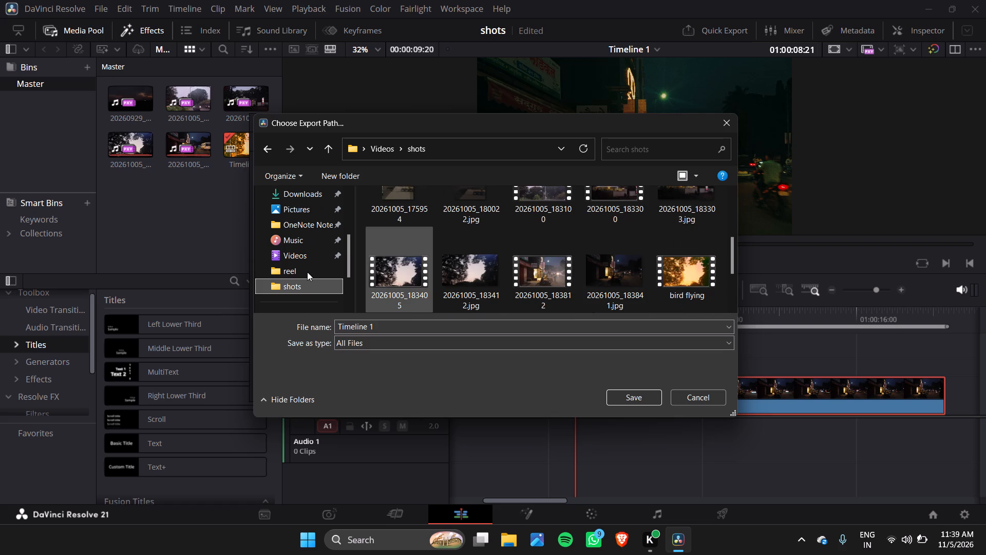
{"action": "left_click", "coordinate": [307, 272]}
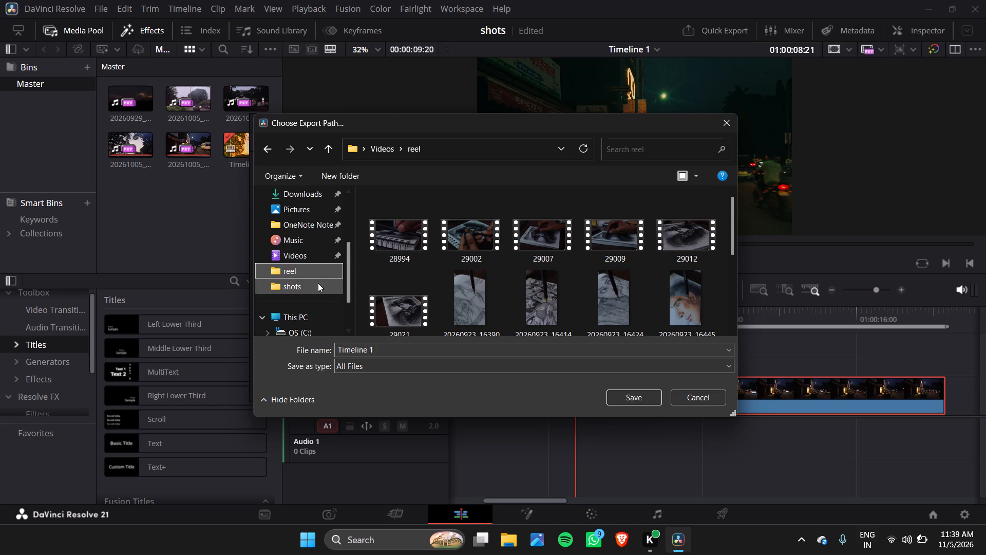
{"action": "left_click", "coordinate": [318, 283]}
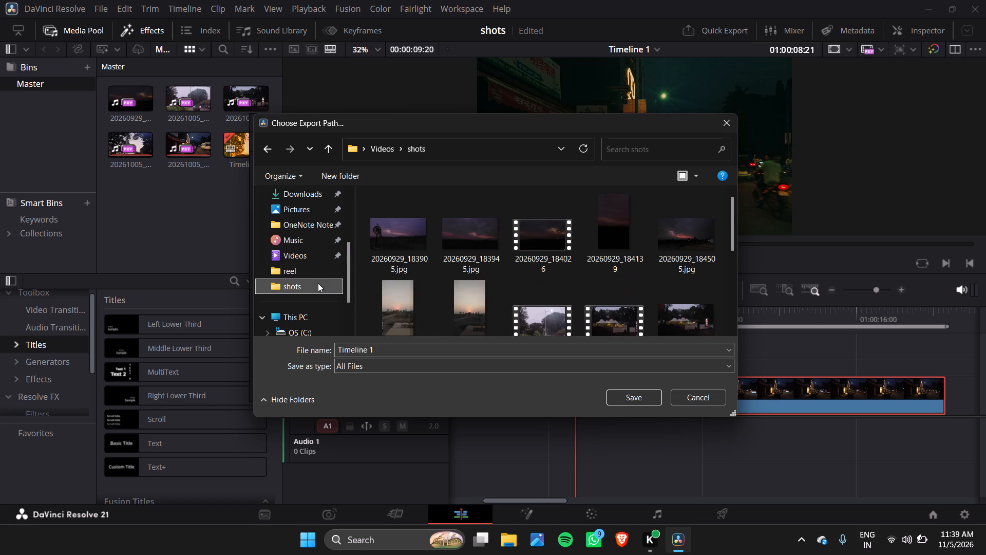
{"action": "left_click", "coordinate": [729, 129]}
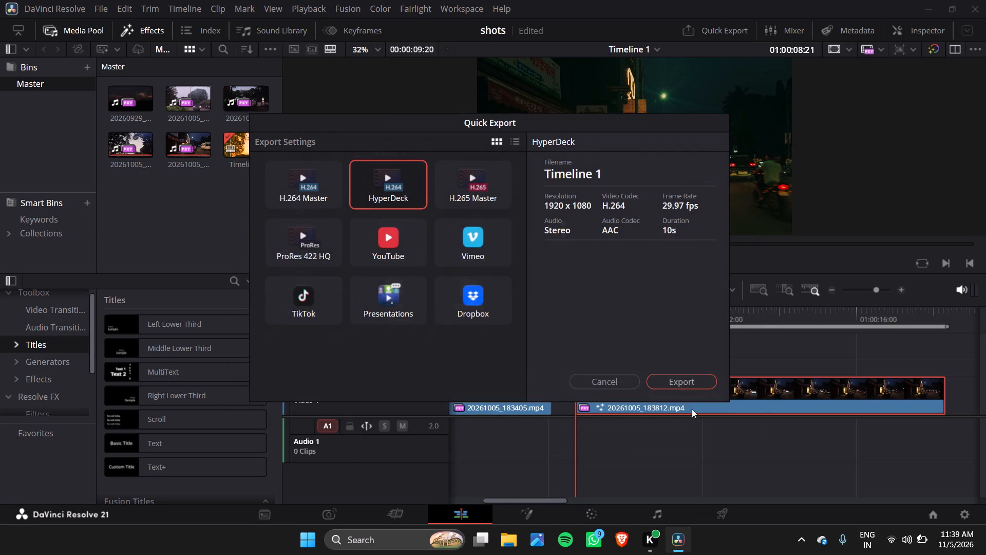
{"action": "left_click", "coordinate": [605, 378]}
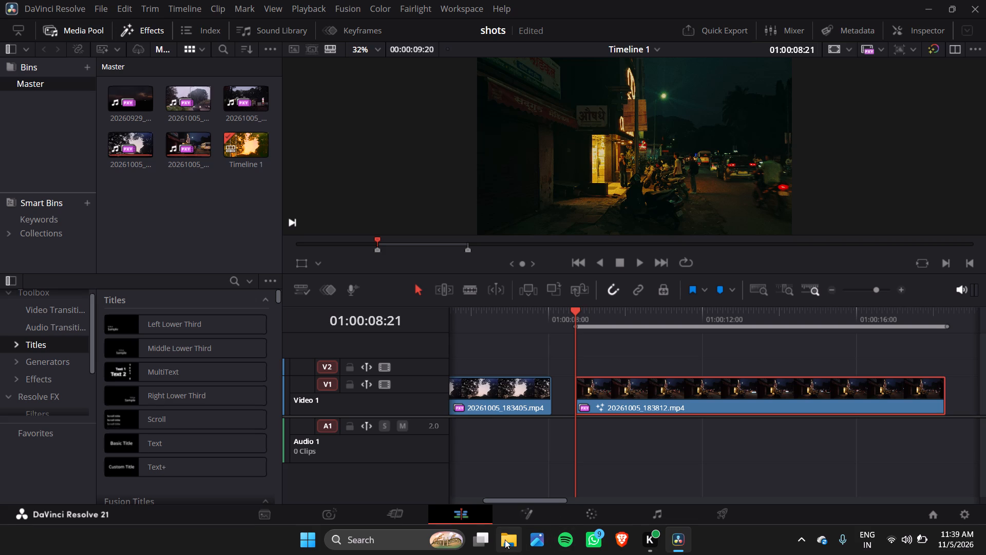
In File Explorer, create a new folder named clipsforreels inside the Videos folder.
{"action": "left_click", "coordinate": [505, 540]}
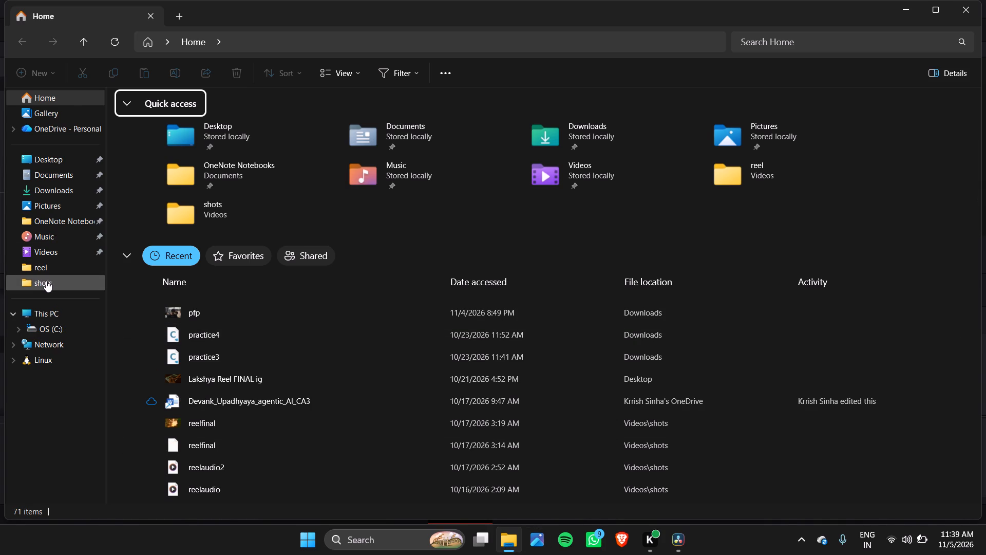
{"action": "left_click", "coordinate": [63, 248]}
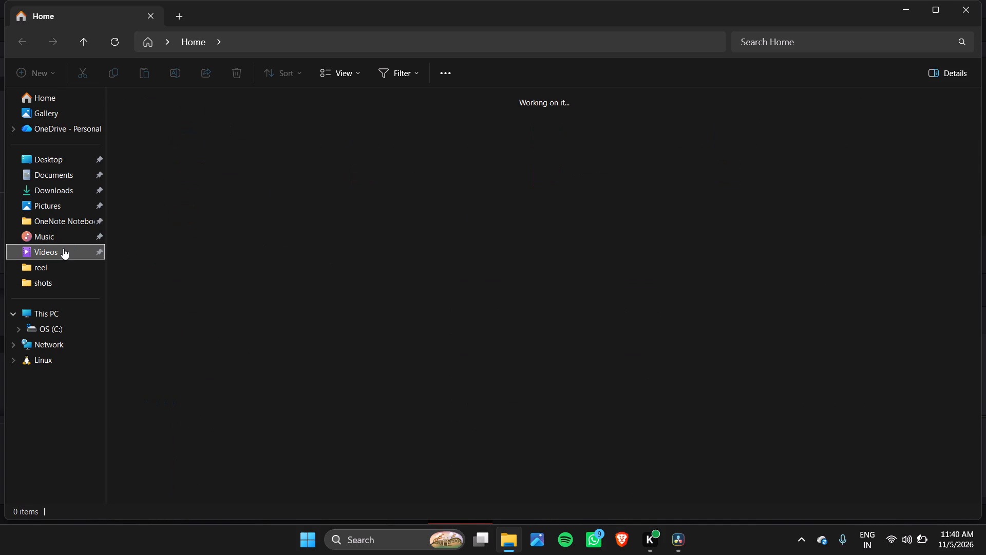
{"action": "right_click", "coordinate": [672, 245]}
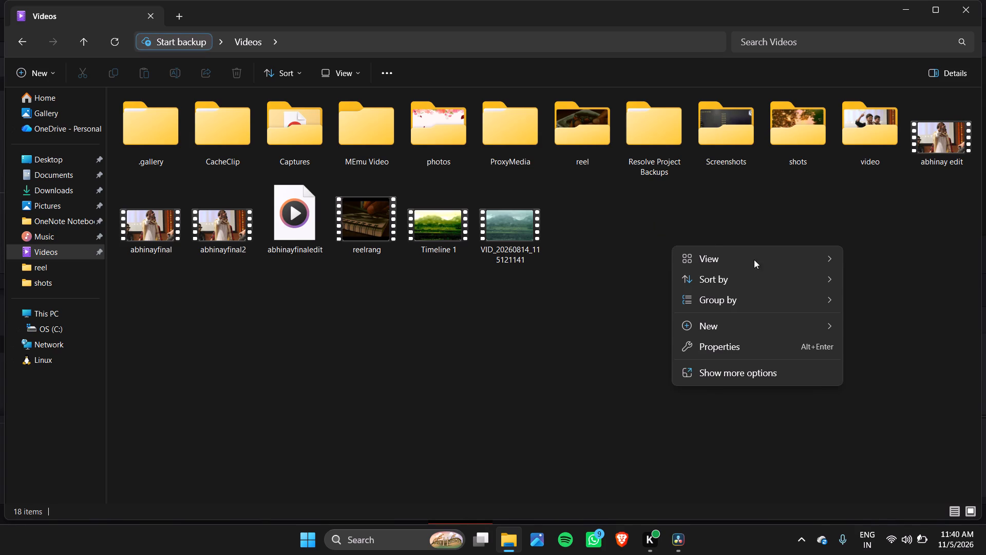
{"action": "left_click", "coordinate": [744, 331]}
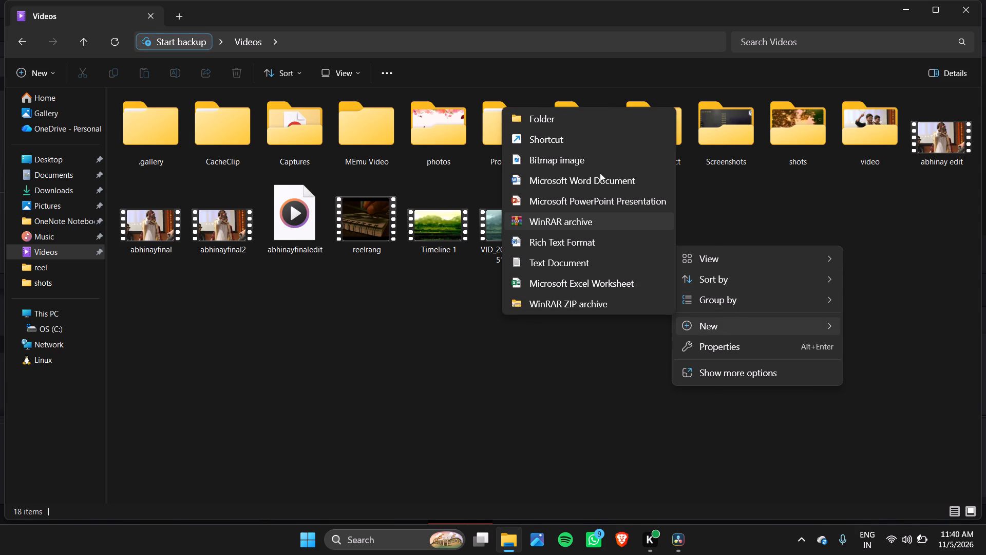
{"action": "left_click", "coordinate": [558, 115]}
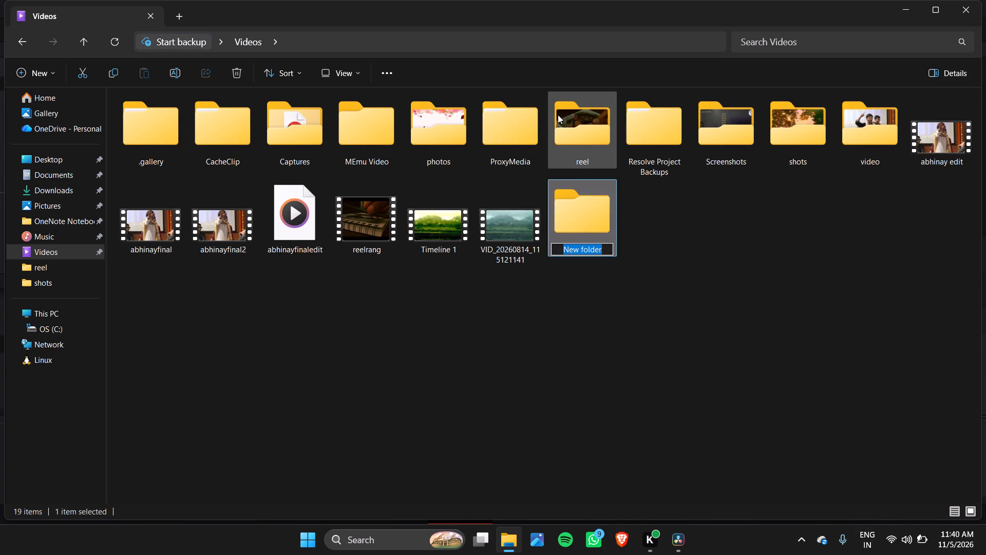
{"action": "key", "text": "BackSpace"}
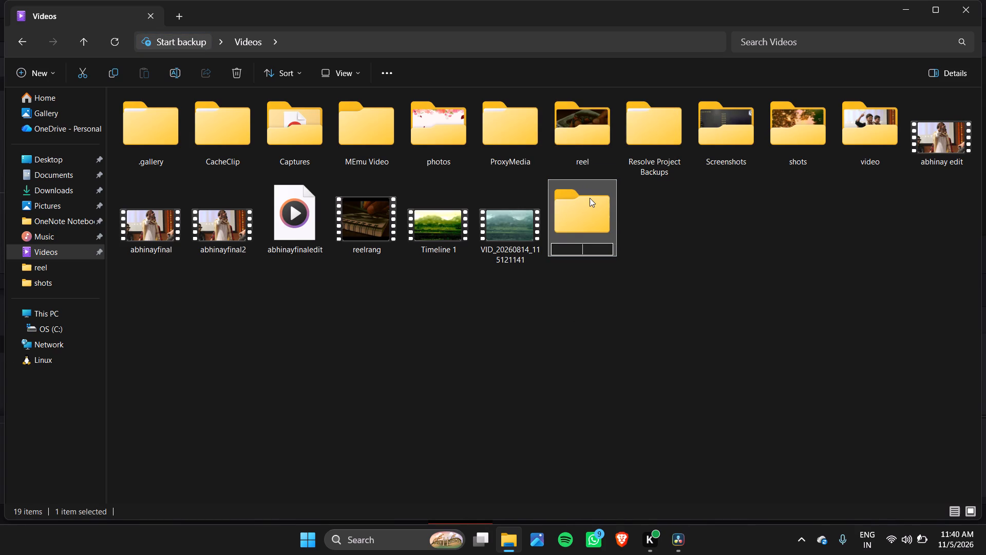
{"action": "key", "text": "c"}
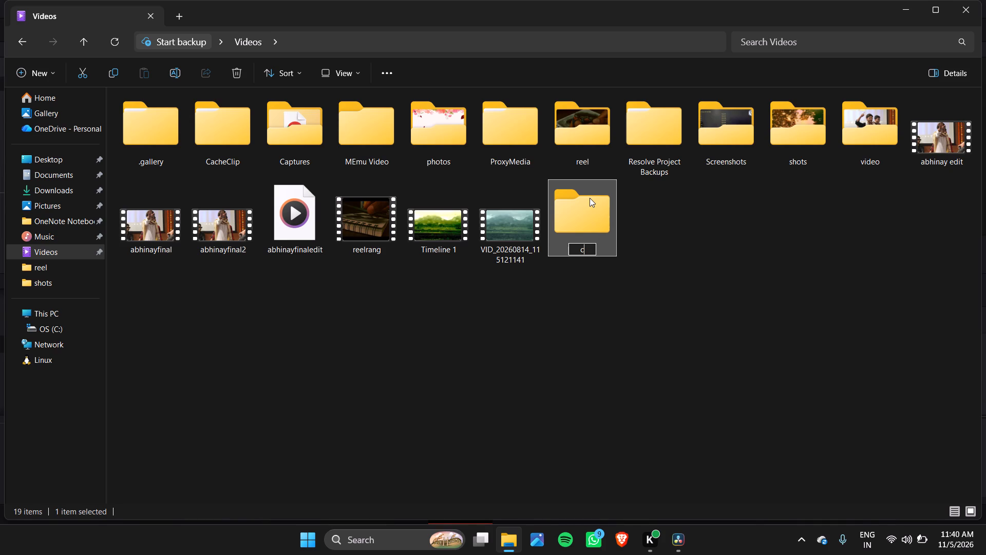
{"action": "key", "text": "BackSpace"}
{"action": "type", "text": "clipsforreels"}
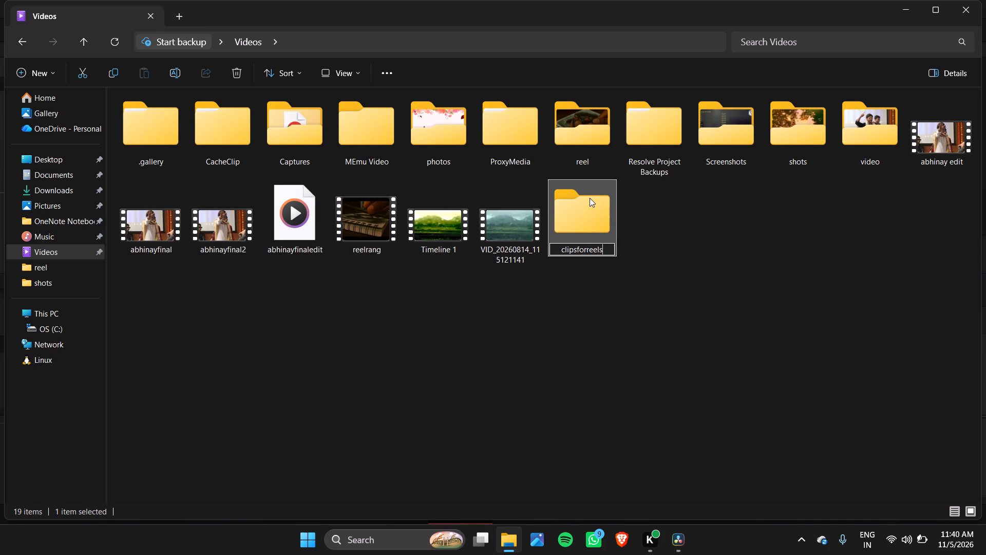
{"action": "key", "text": "Return"}
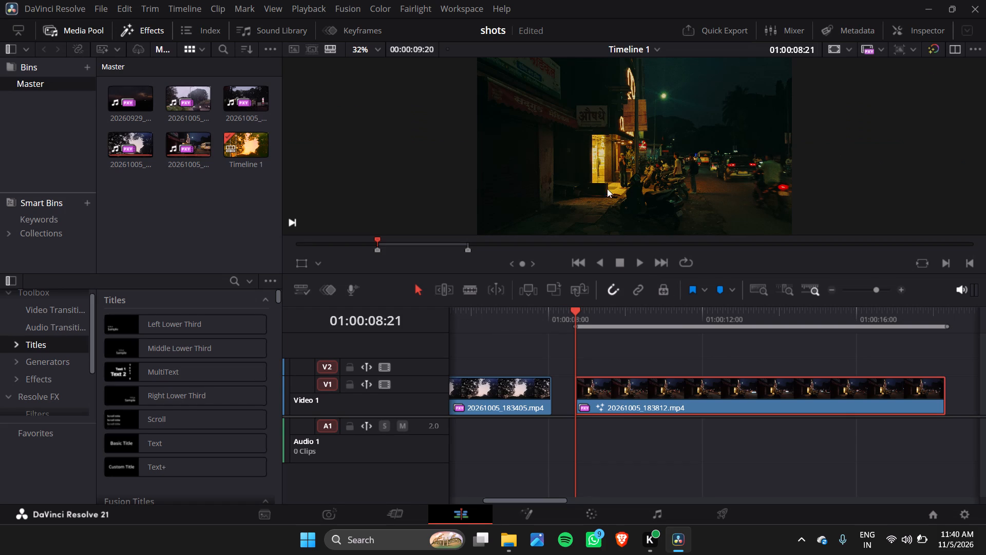
Back in DaVinci Resolve, quick-export the marked range with the HyperDeck preset as Timeline 1 into the Videos folder's clipsforreels folder.
{"action": "left_click", "coordinate": [695, 29]}
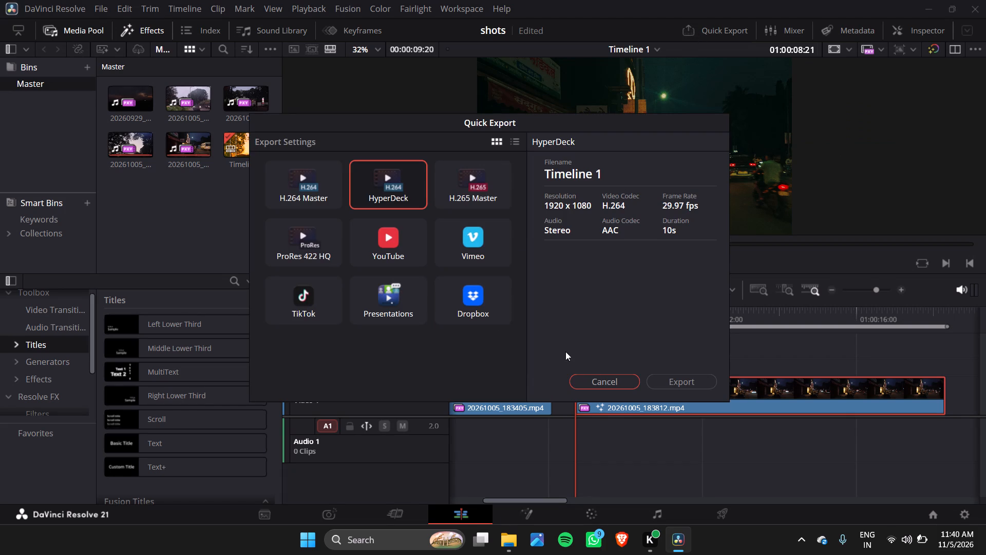
{"action": "left_click", "coordinate": [706, 380]}
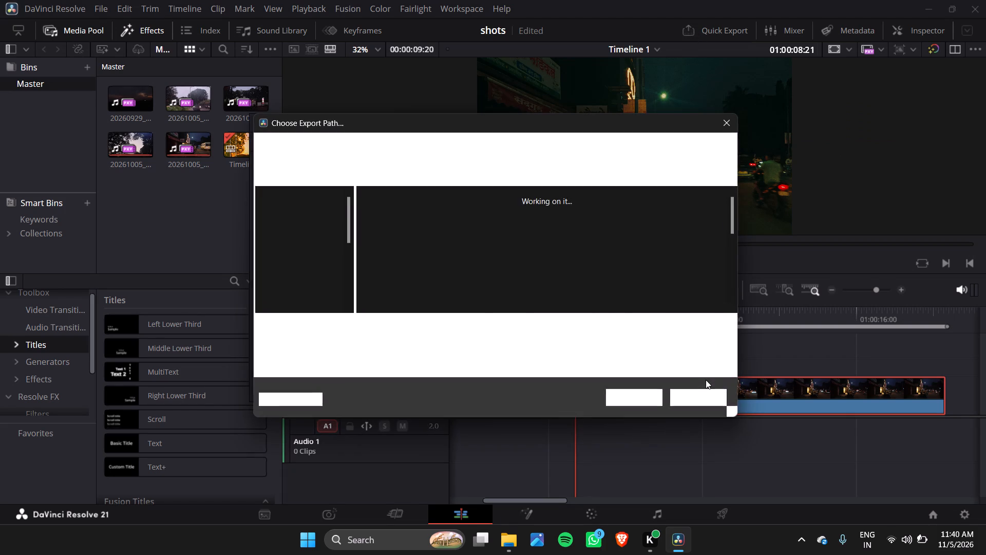
{"action": "scroll", "coordinate": [314, 253], "scroll_direction": "down", "scroll_amount": 1}
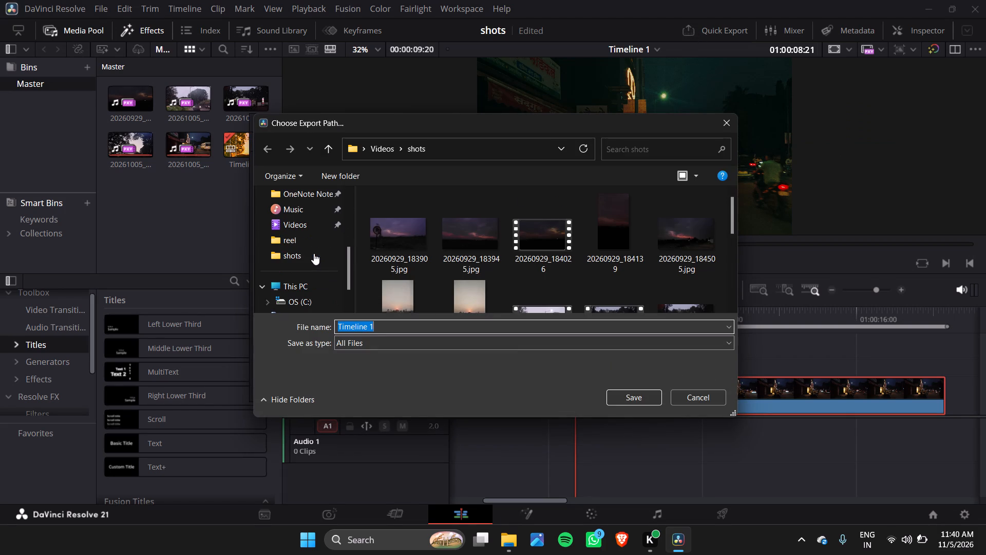
{"action": "double_click", "coordinate": [301, 219]}
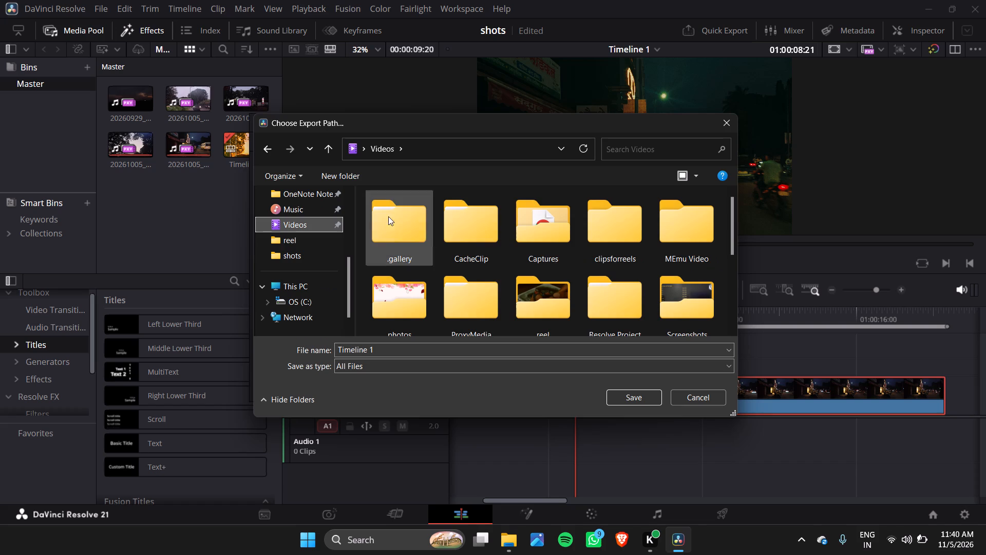
{"action": "scroll", "coordinate": [573, 239], "scroll_direction": "down", "scroll_amount": 1}
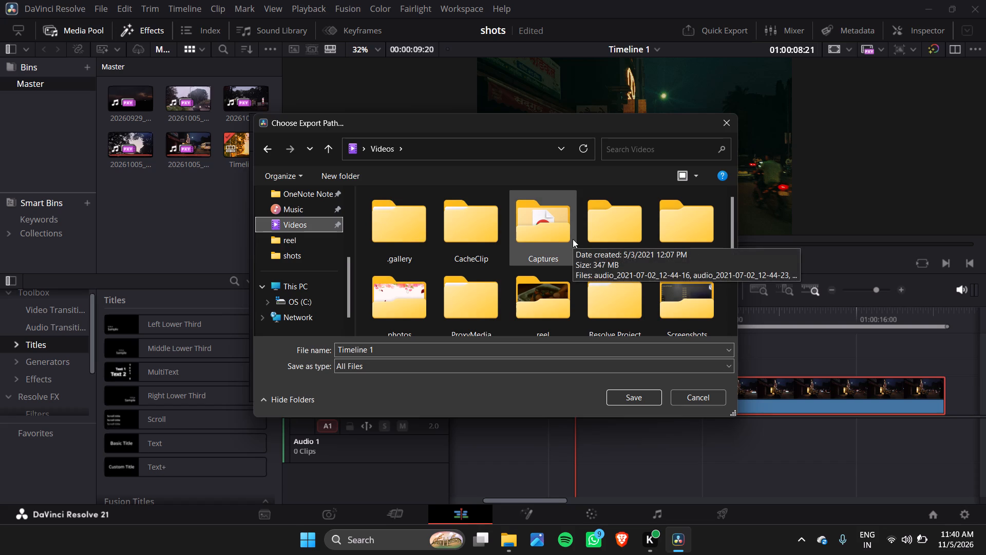
{"action": "double_click", "coordinate": [628, 251]}
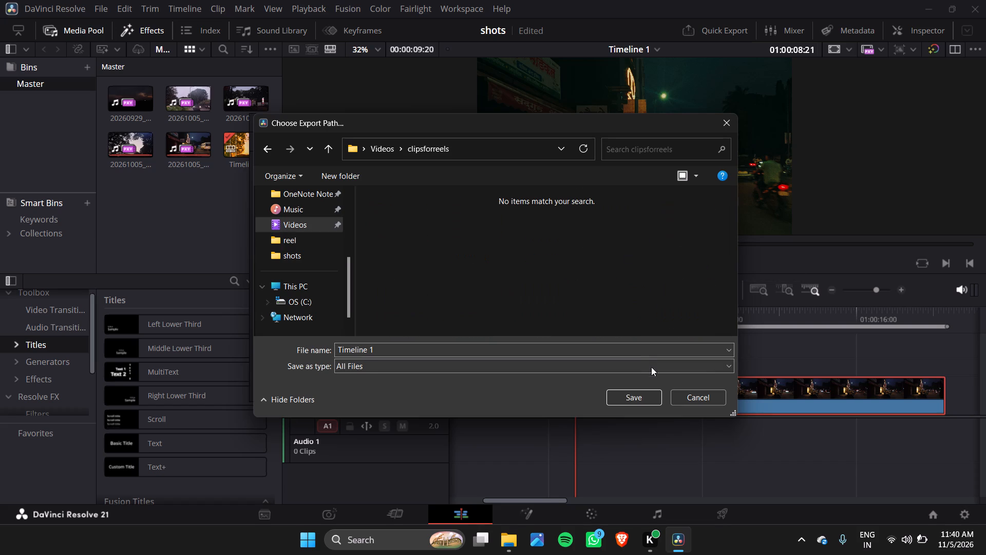
{"action": "left_click", "coordinate": [643, 399]}
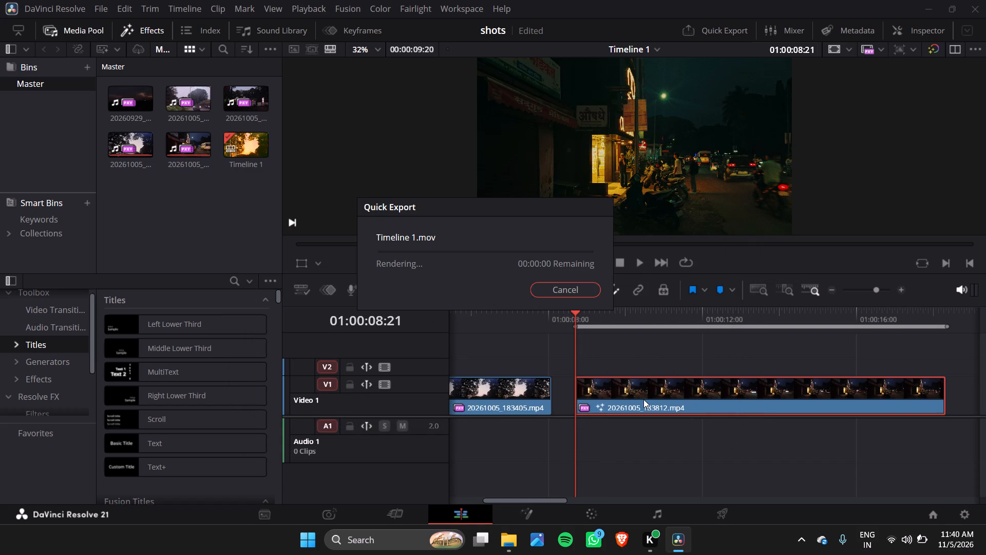
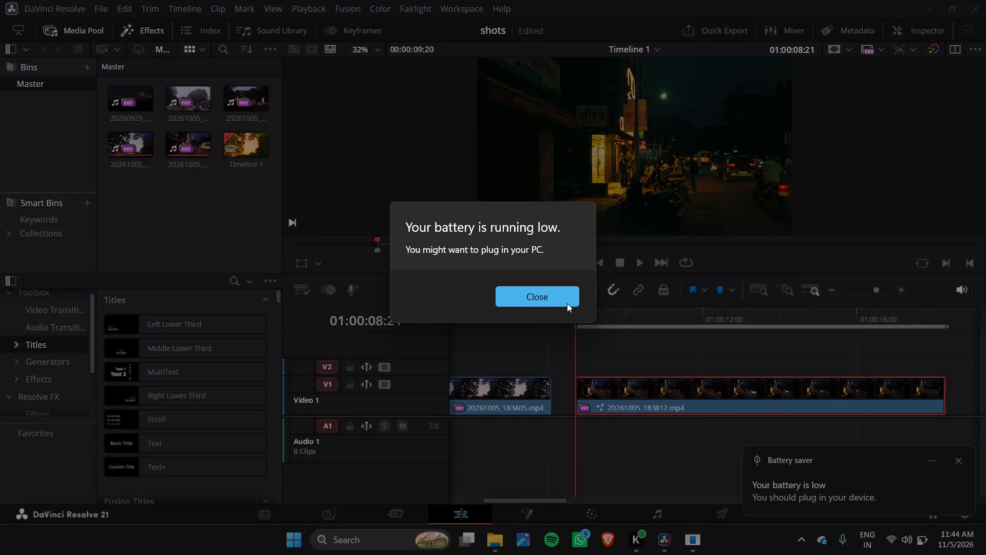
Dismiss the Windows low-battery alert covering the timeline.
{"action": "left_click", "coordinate": [559, 289]}
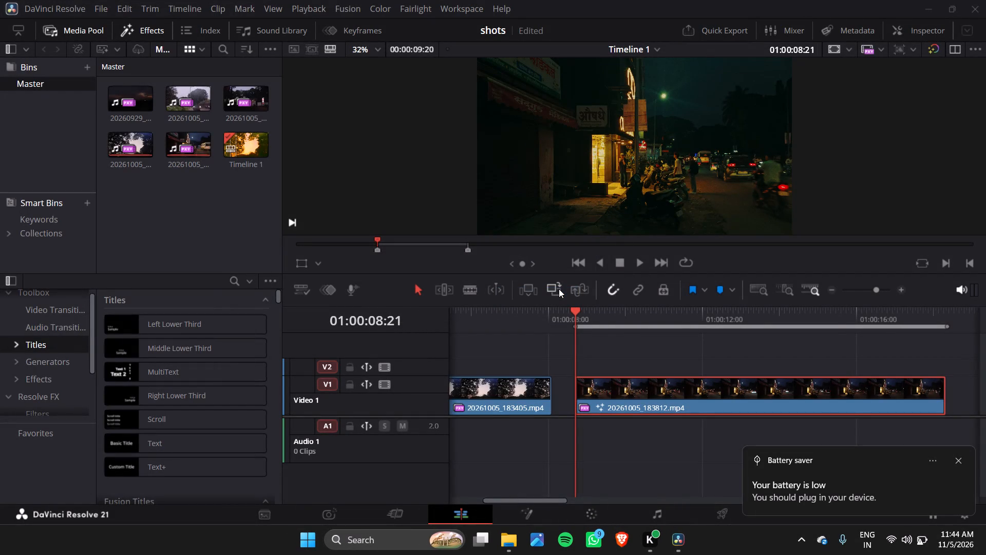
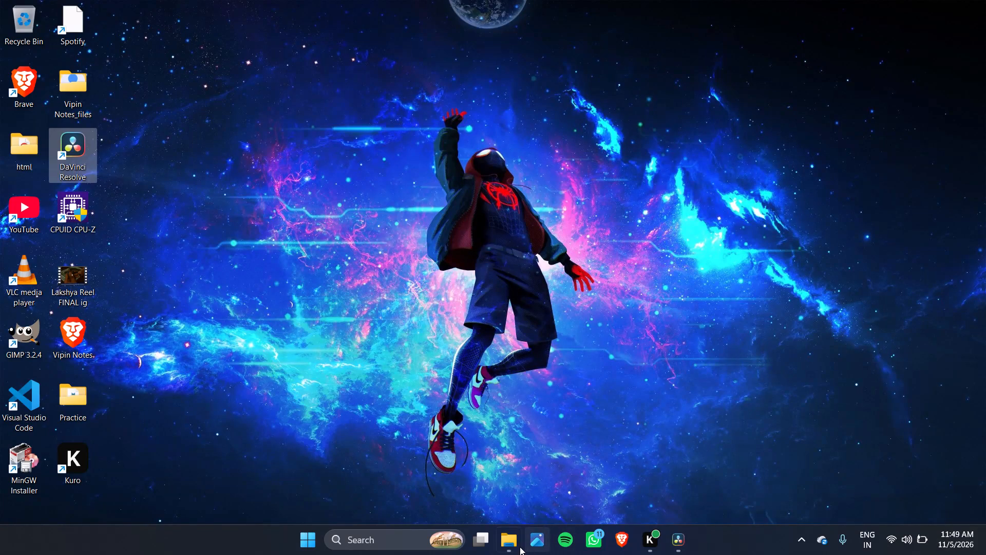
In File Explorer, play the exported Timeline 1 video from the clipsforreels folder, review it again from the start, and close the player.
{"action": "left_click", "coordinate": [516, 544]}
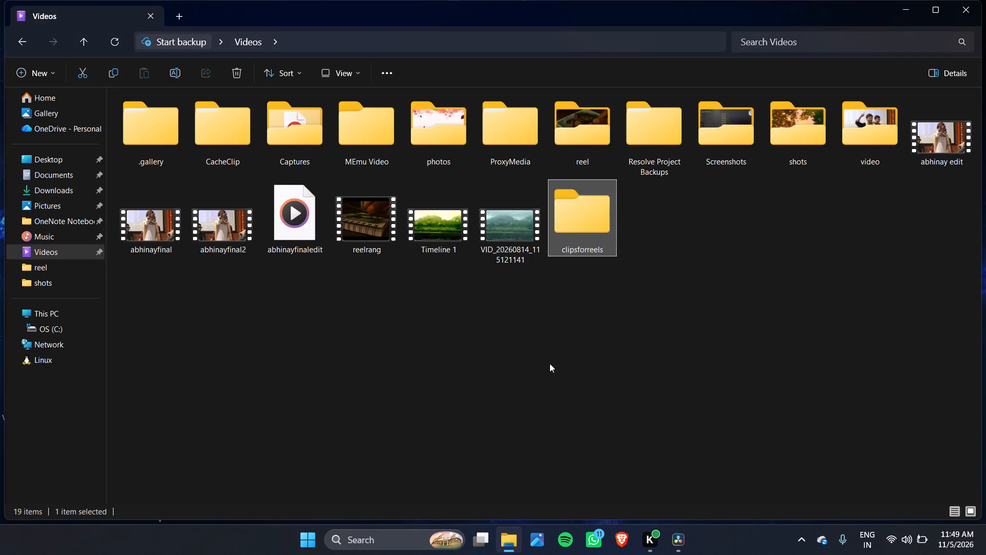
{"action": "double_click", "coordinate": [575, 249]}
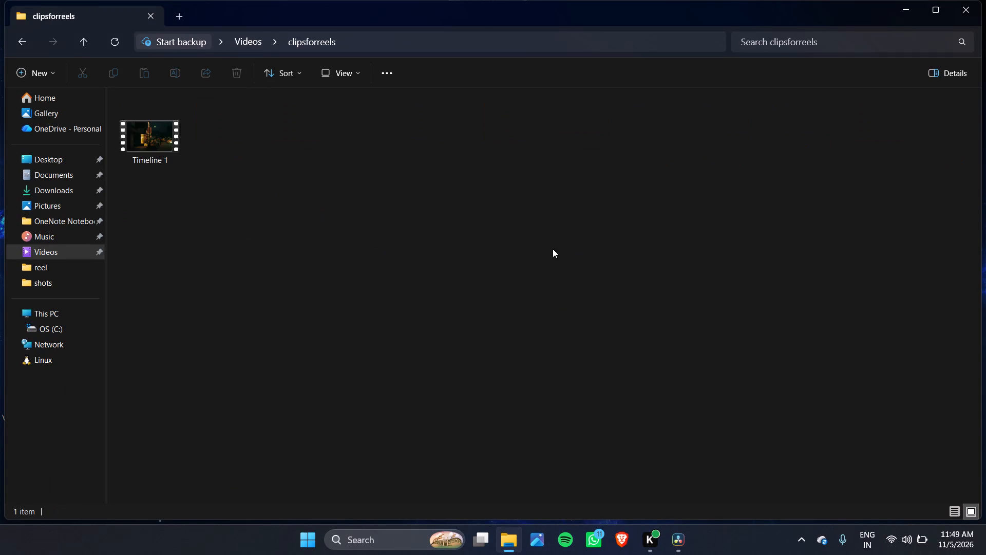
{"action": "double_click", "coordinate": [145, 119]}
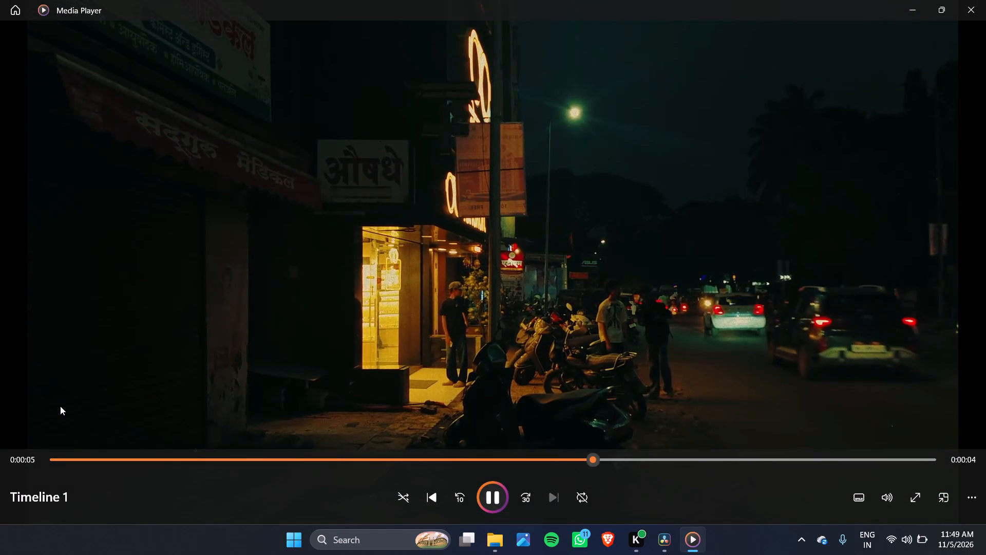
{"action": "left_click", "coordinate": [62, 461]}
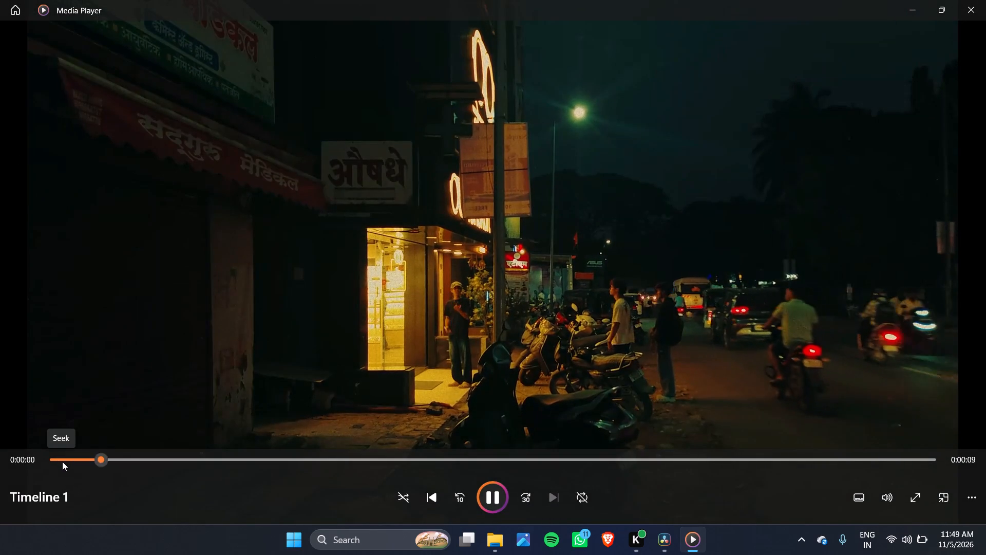
{"action": "left_click_drag", "start_coordinate": [62, 461], "coordinate": [26, 459]}
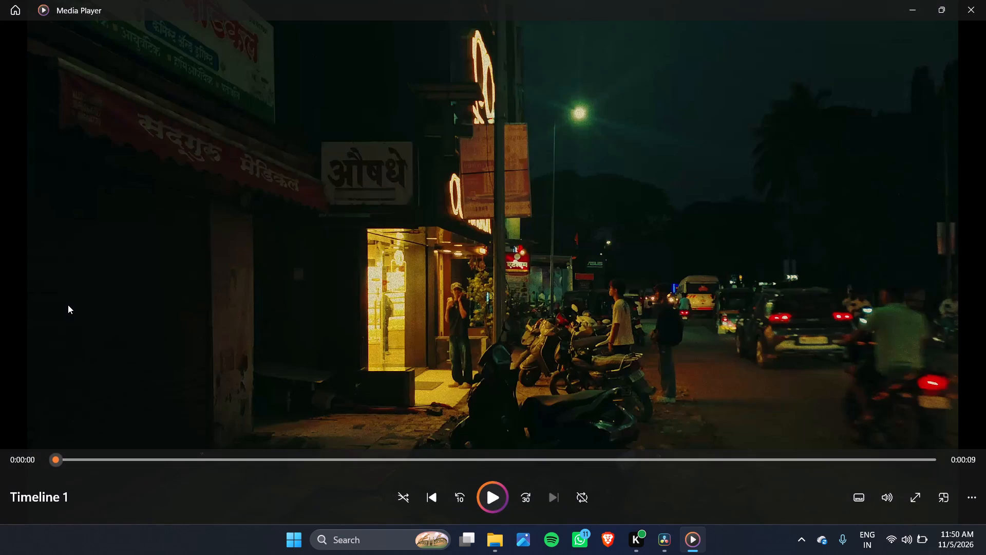
{"action": "left_click", "coordinate": [984, 8]}
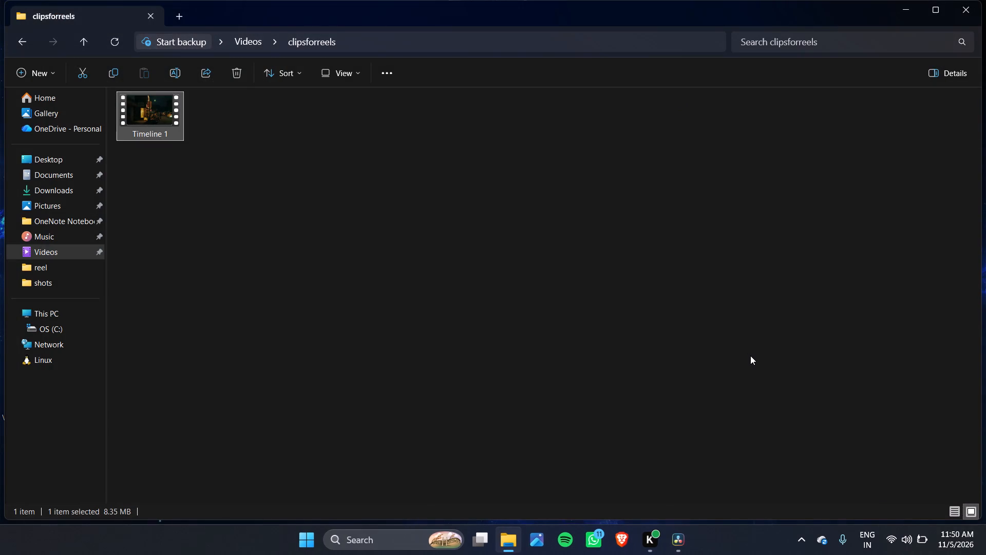
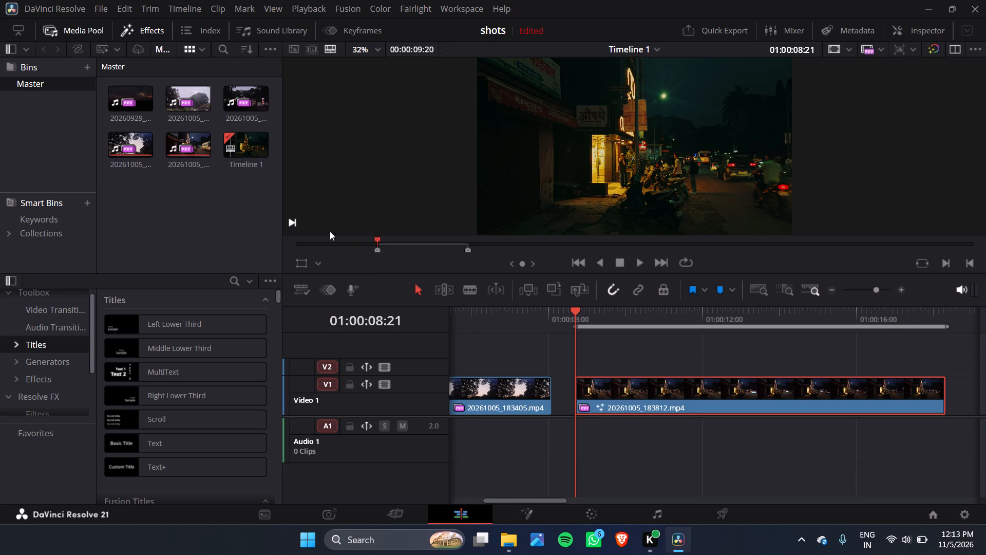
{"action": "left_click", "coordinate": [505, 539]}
Switch from File Explorer back to the shots project in DaVinci Resolve.
{"action": "left_click", "coordinate": [687, 539]}
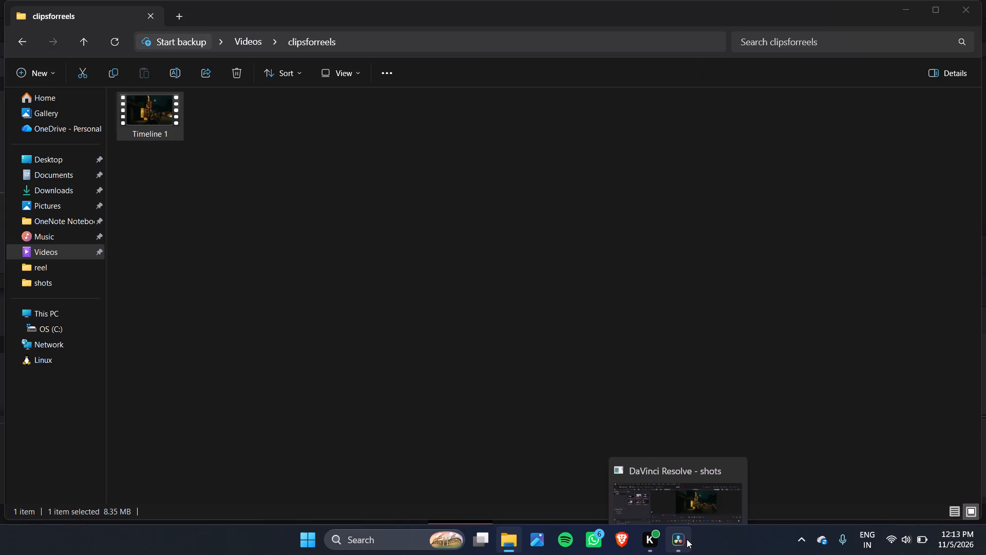
{"action": "left_click", "coordinate": [680, 496]}
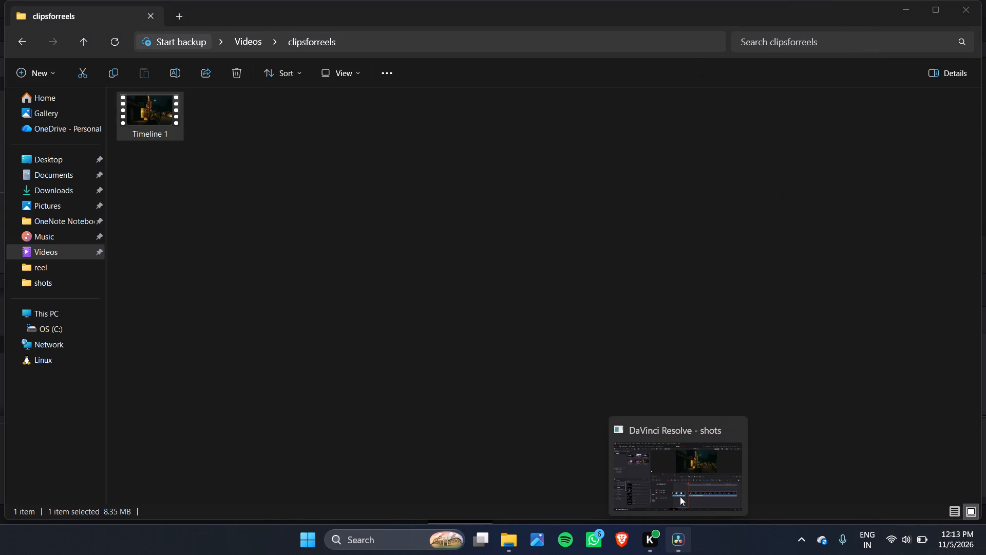
Turn off the computer's Wi-Fi in the Windows quick settings and close them.
{"action": "left_click", "coordinate": [899, 539]}
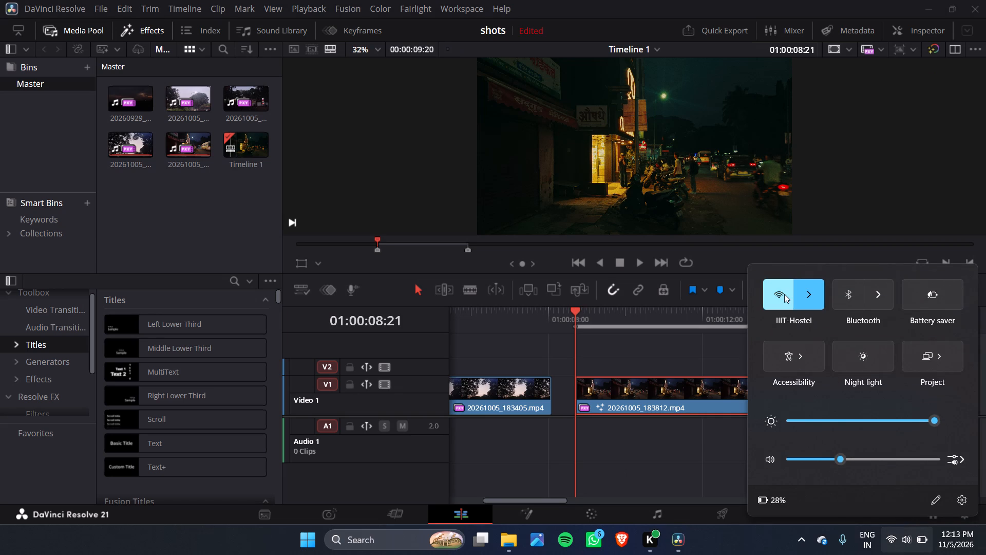
{"action": "left_click", "coordinate": [784, 294]}
{"action": "left_click", "coordinate": [895, 538]}
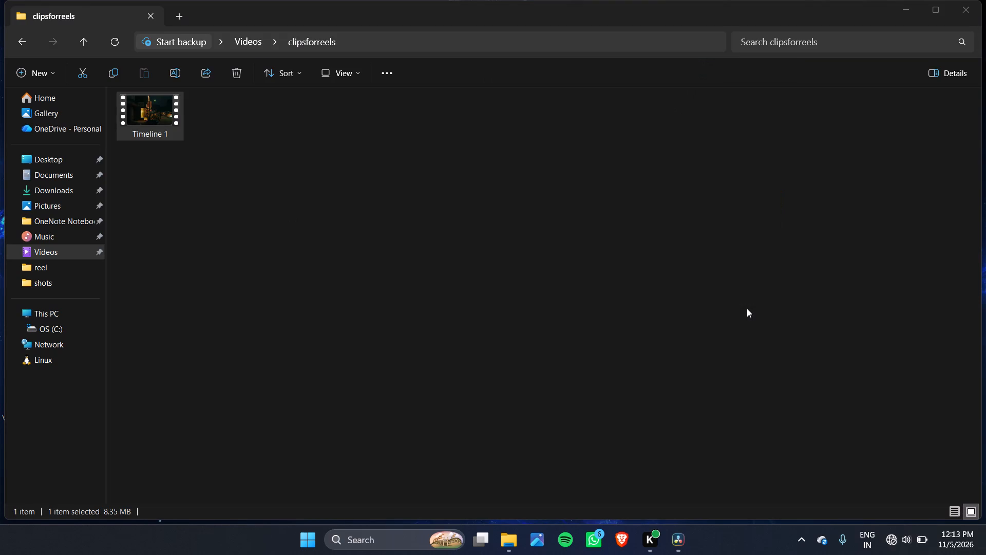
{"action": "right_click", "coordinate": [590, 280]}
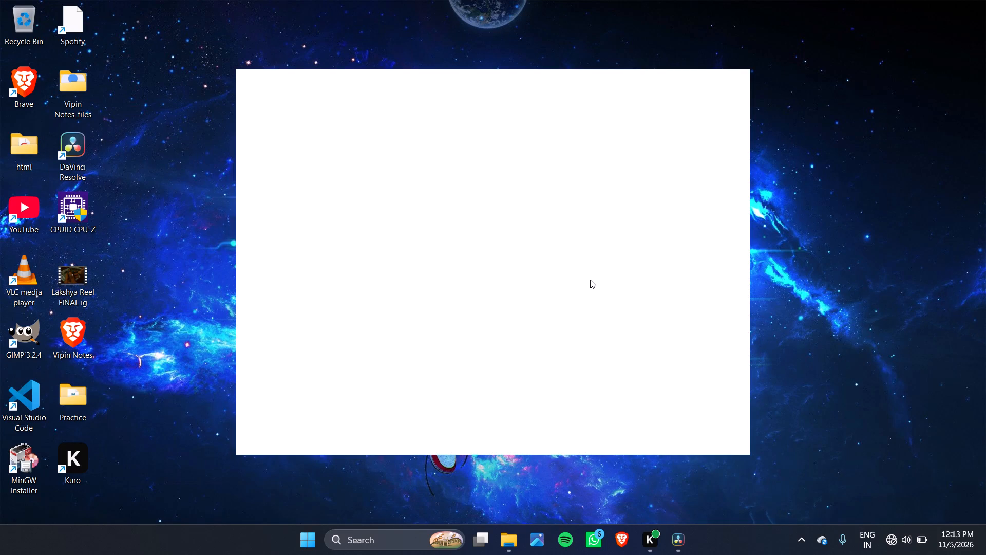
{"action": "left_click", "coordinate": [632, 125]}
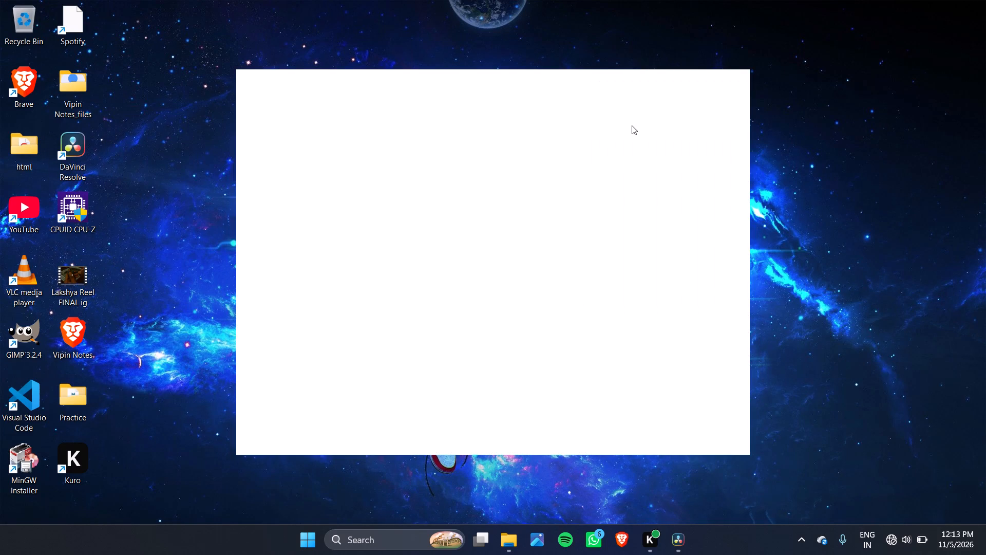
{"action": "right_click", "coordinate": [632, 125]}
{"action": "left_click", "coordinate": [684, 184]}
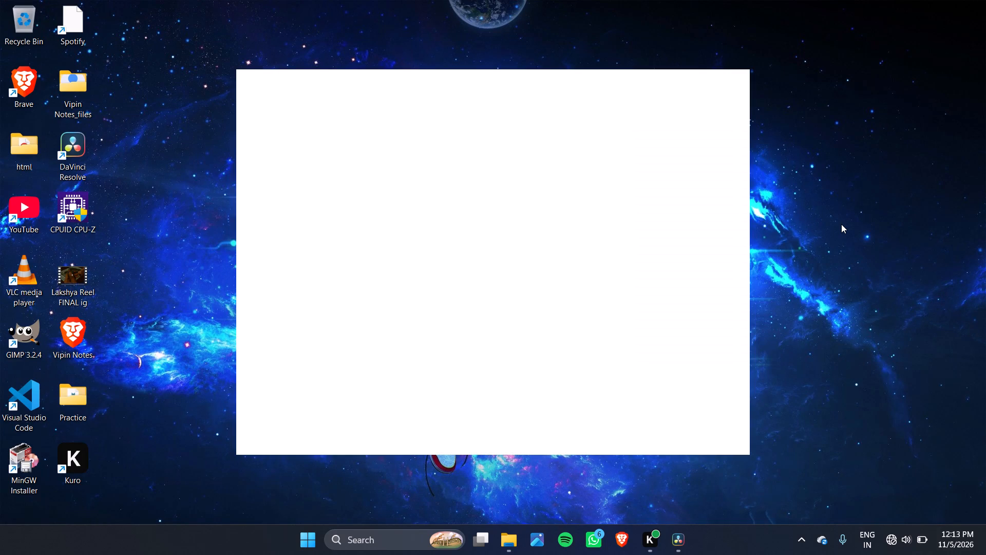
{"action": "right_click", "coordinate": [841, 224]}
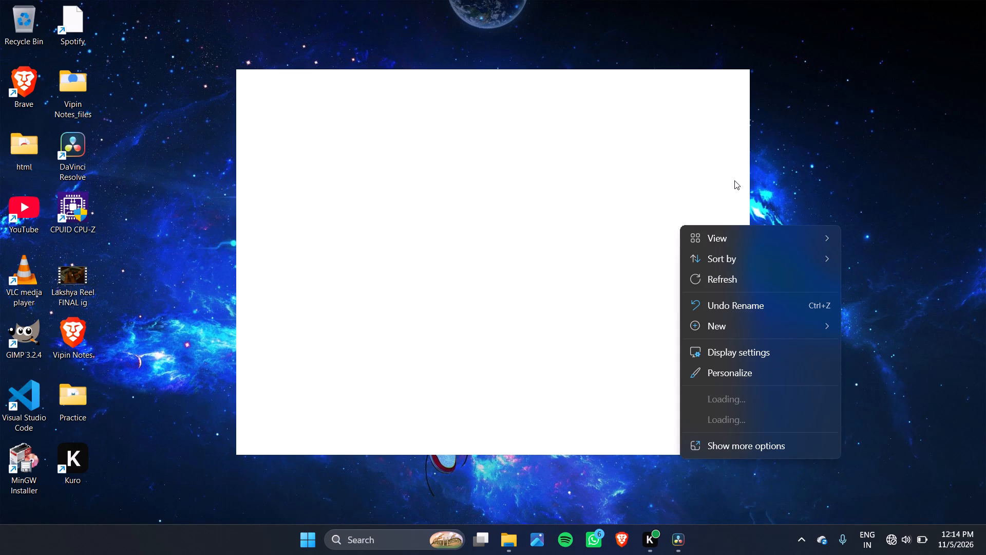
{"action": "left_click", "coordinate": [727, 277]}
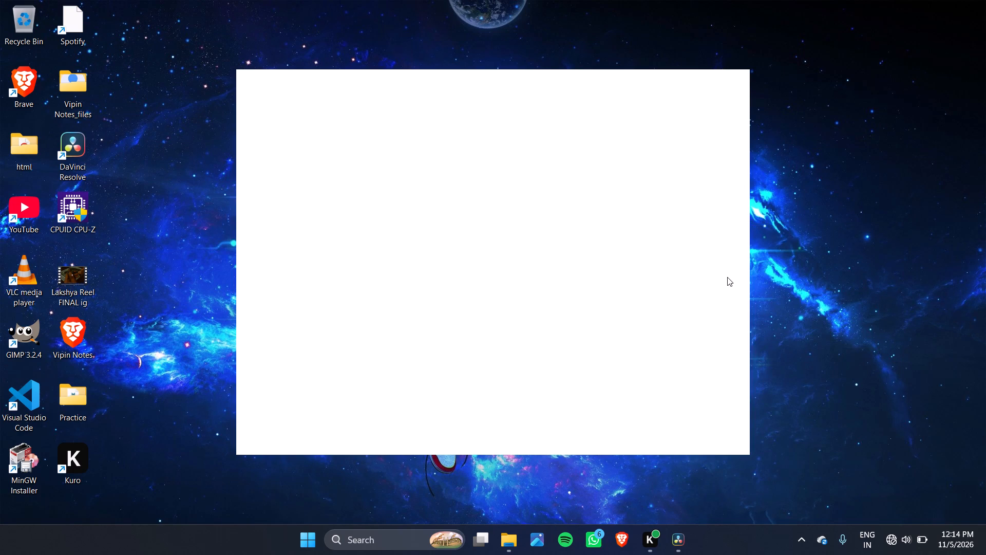
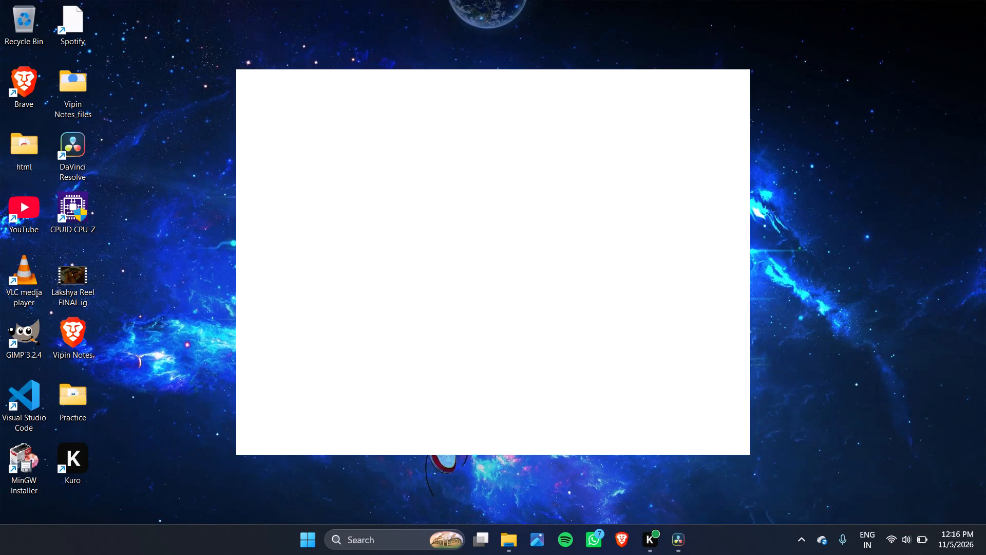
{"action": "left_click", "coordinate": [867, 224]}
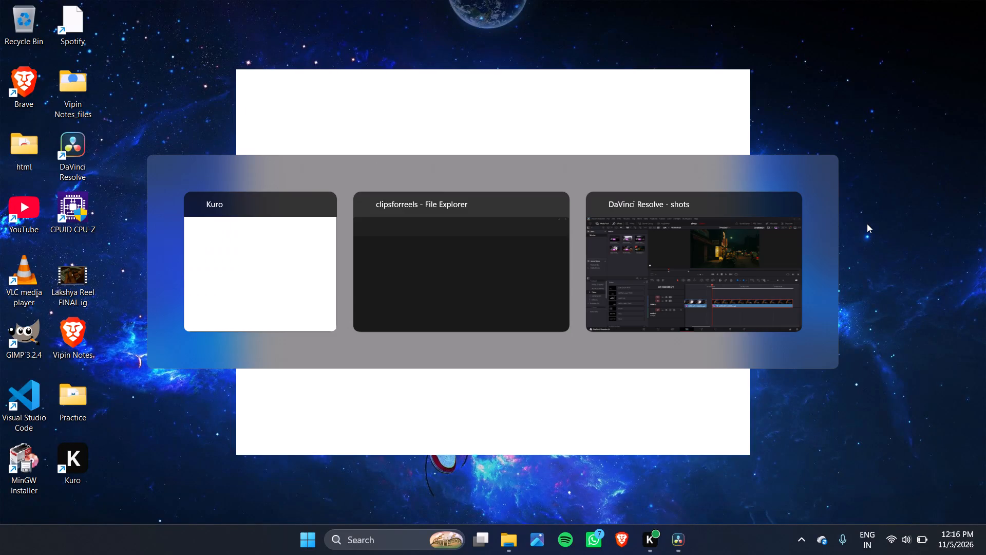
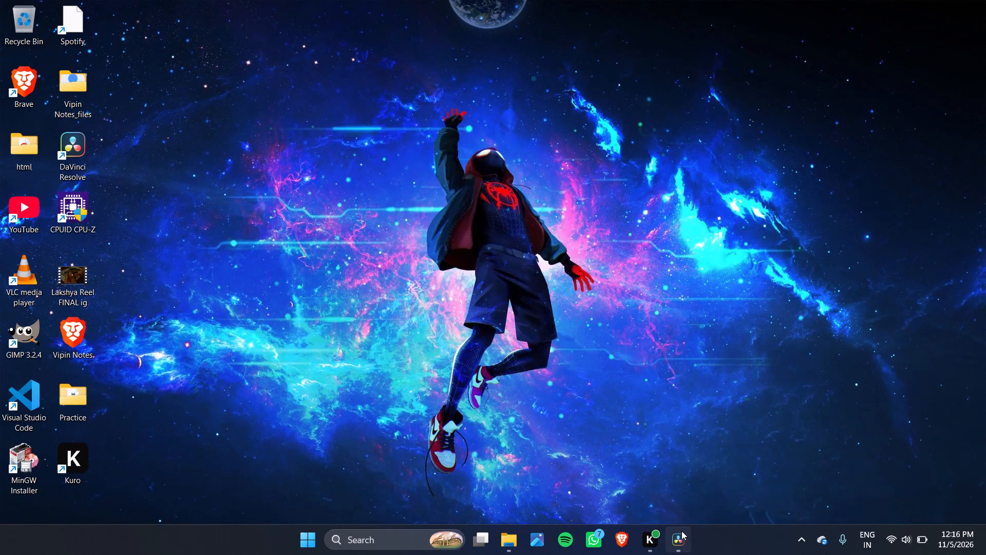
Switch back to DaVinci Resolve with the shots project's timeline open.
{"action": "left_click", "coordinate": [683, 533]}
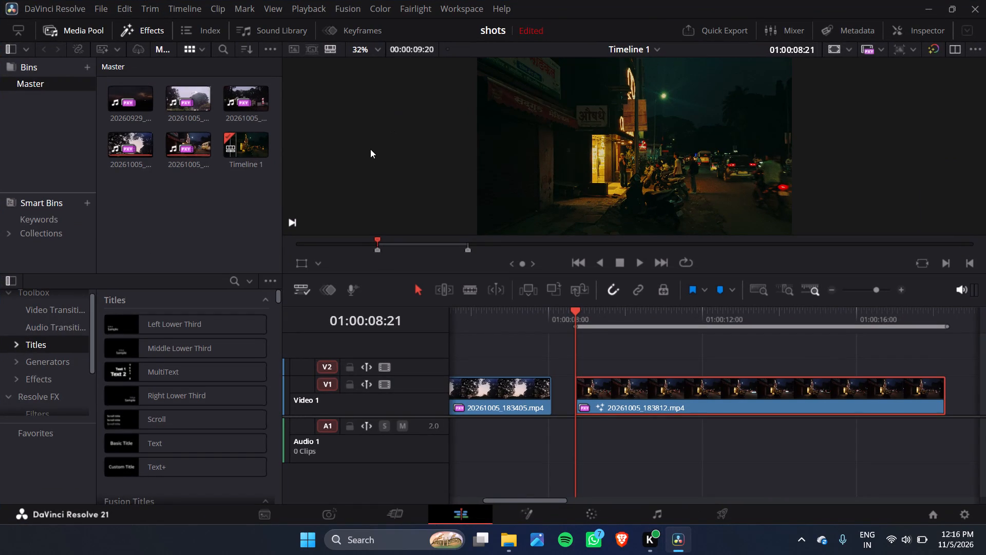
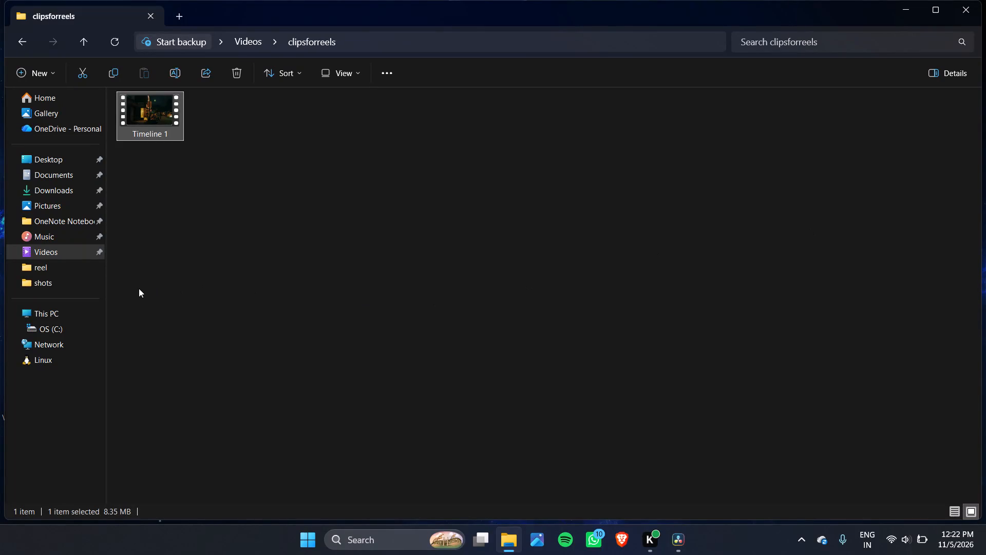
Open the shots folder in File Explorer to look over its available clips.
{"action": "left_click", "coordinate": [69, 281]}
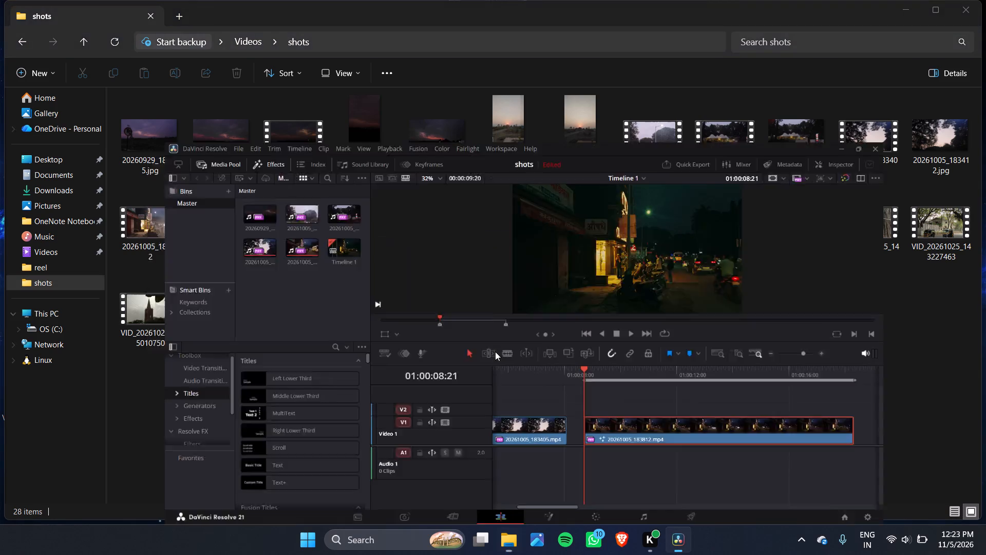
In DaVinci Resolve, import the eight VID_ clips dated 20261025 to 20261030 from the shots folder into the Master bin.
{"action": "right_click", "coordinate": [176, 190]}
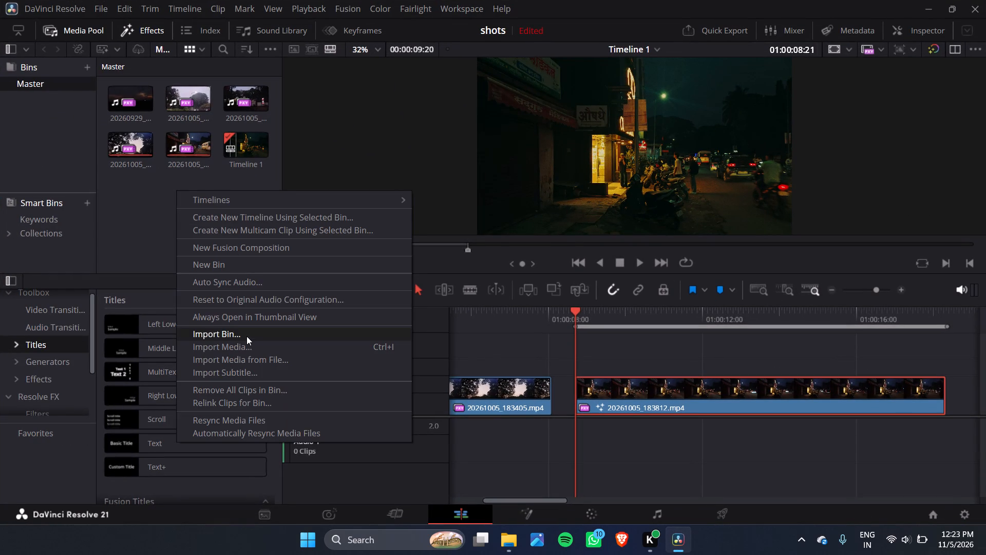
{"action": "left_click", "coordinate": [246, 347]}
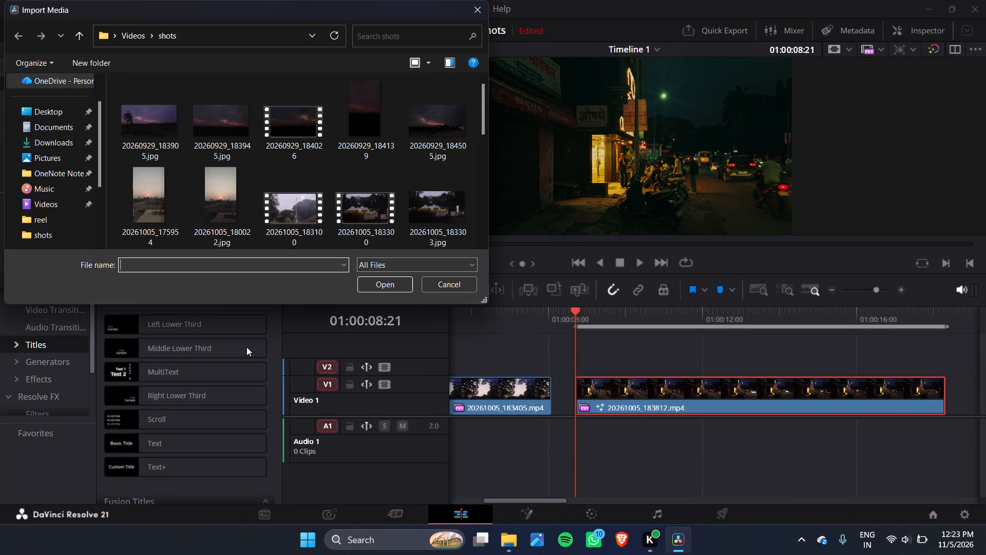
{"action": "scroll", "coordinate": [156, 208], "scroll_direction": "down", "scroll_amount": 1}
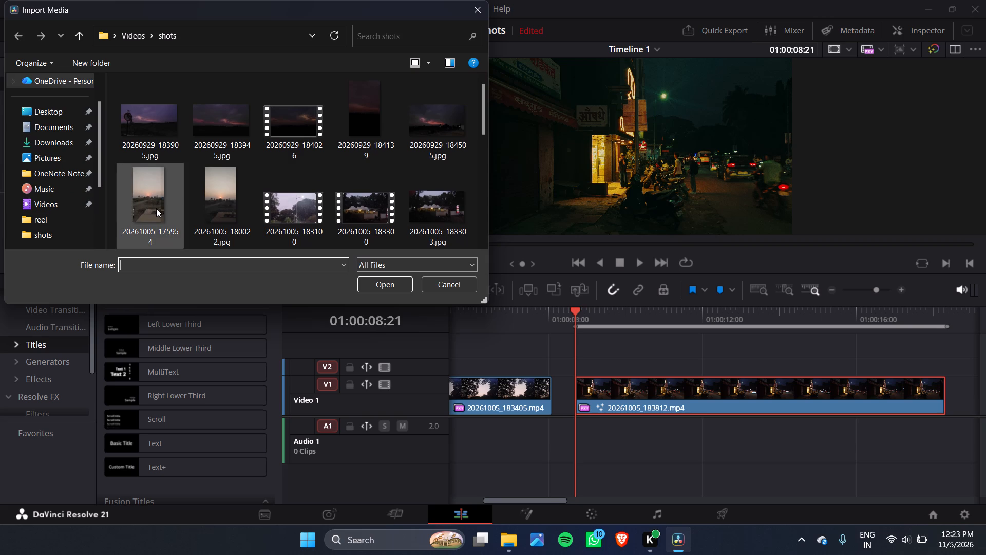
{"action": "scroll", "coordinate": [156, 208], "scroll_direction": "down", "scroll_amount": 1}
{"action": "scroll", "coordinate": [74, 194], "scroll_direction": "down", "scroll_amount": 1}
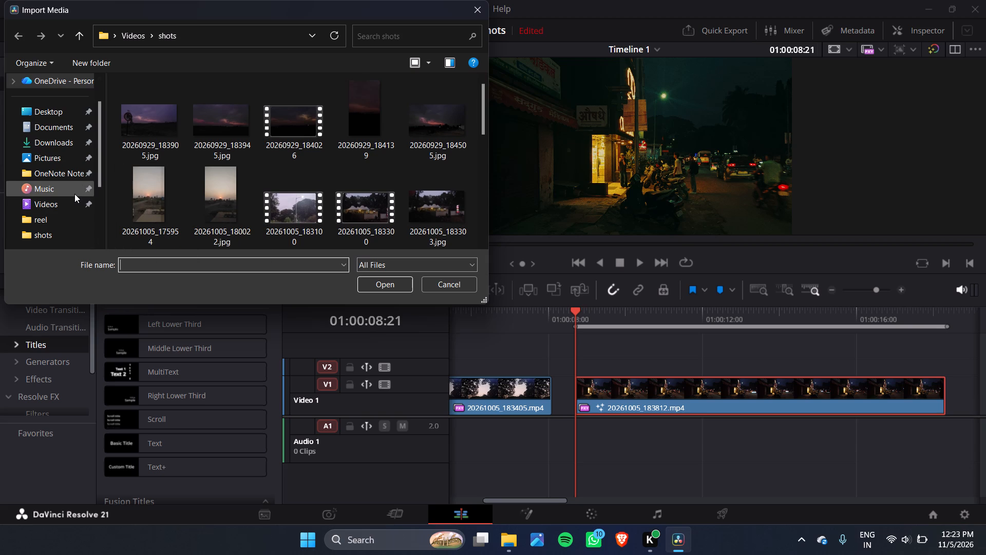
{"action": "left_click", "coordinate": [59, 235]}
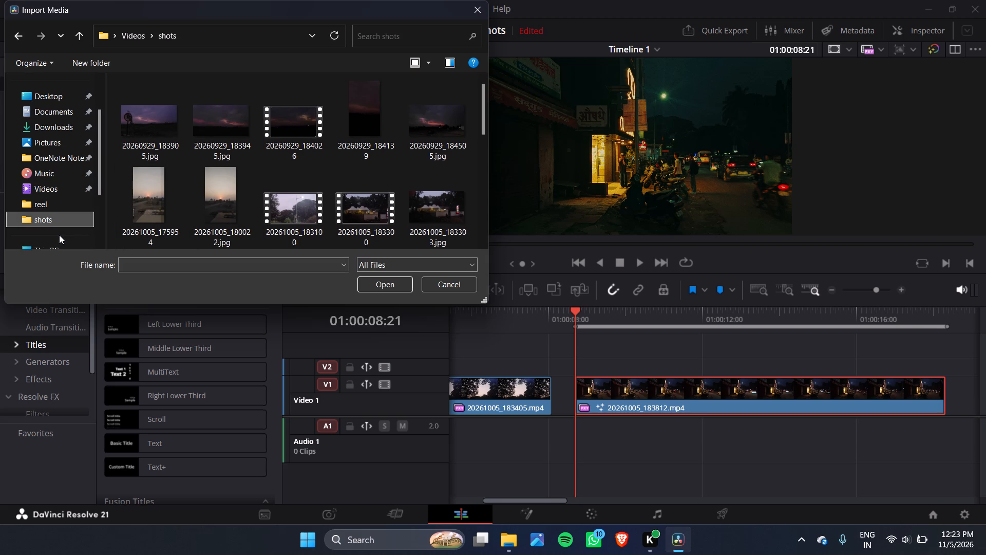
{"action": "scroll", "coordinate": [307, 182], "scroll_direction": "down", "scroll_amount": 2}
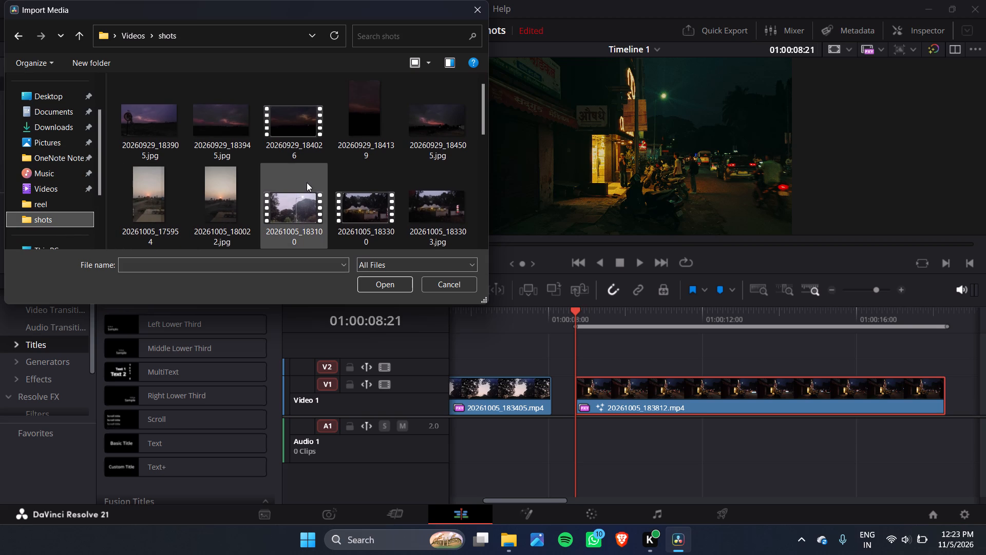
{"action": "scroll", "coordinate": [307, 182], "scroll_direction": "down", "scroll_amount": 1}
{"action": "scroll", "coordinate": [307, 182], "scroll_direction": "up", "scroll_amount": 1}
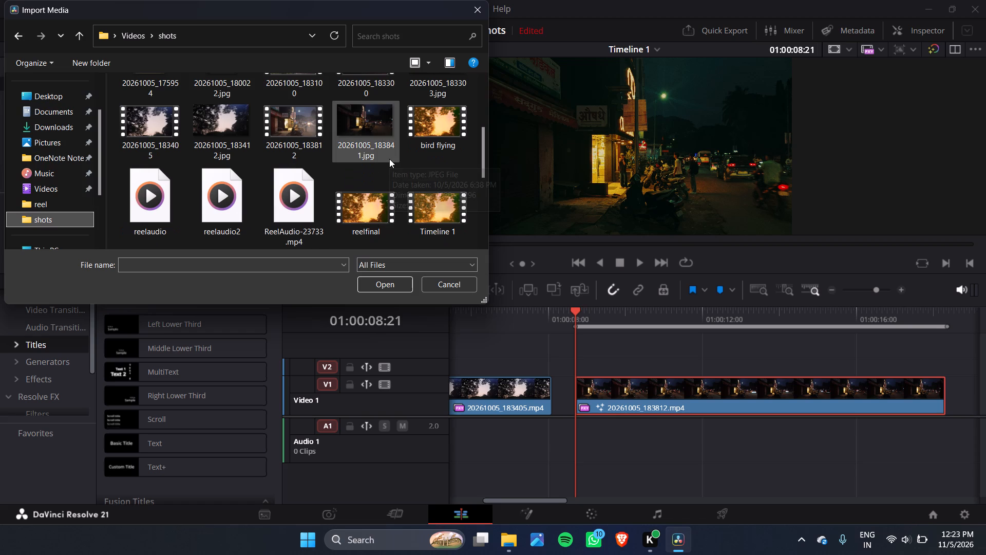
{"action": "scroll", "coordinate": [389, 159], "scroll_direction": "down", "scroll_amount": 4}
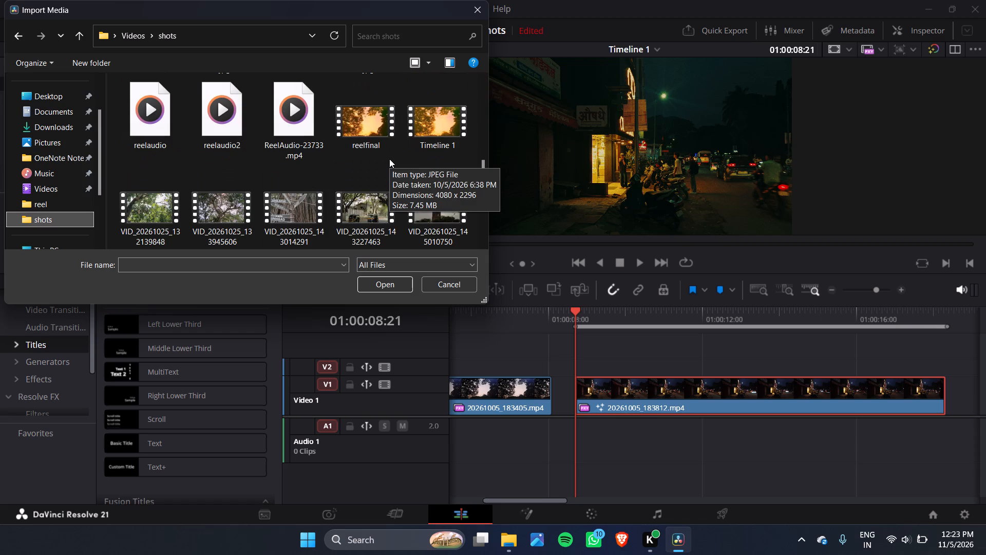
{"action": "left_click", "coordinate": [162, 203], "text": "ctrl"}
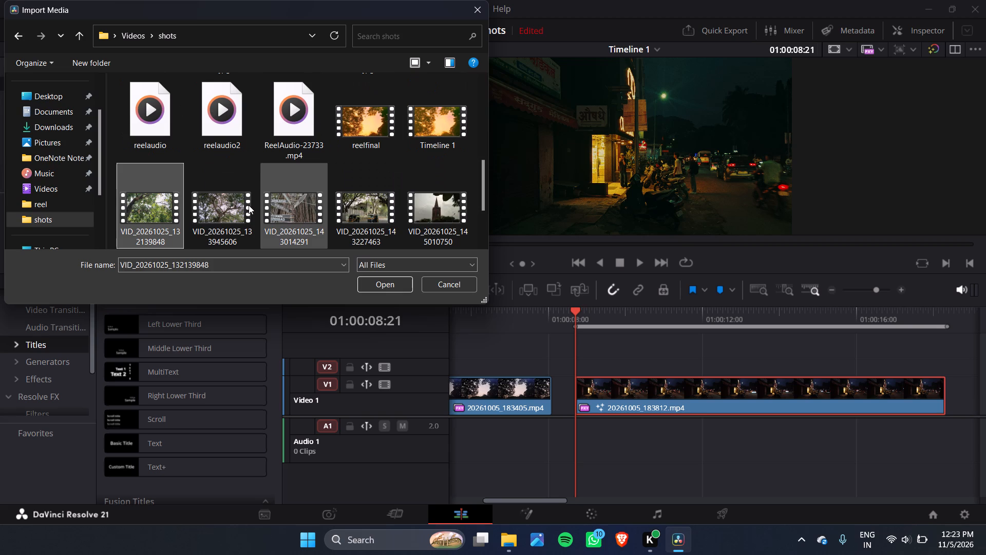
{"action": "left_click", "coordinate": [222, 209], "text": "ctrl"}
{"action": "left_click", "coordinate": [283, 209], "text": "ctrl"}
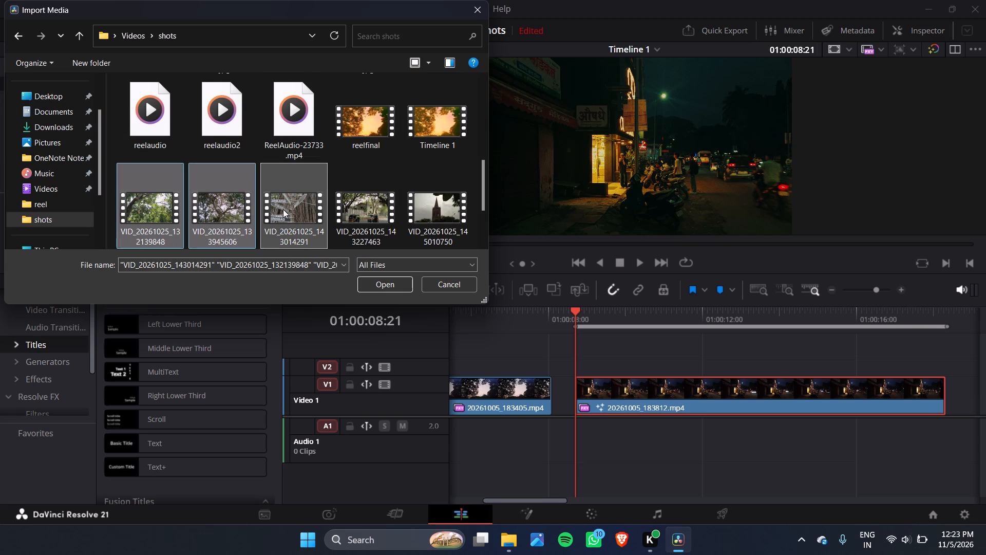
{"action": "left_click", "coordinate": [343, 211], "text": "ctrl"}
{"action": "left_click", "coordinate": [427, 210], "text": "ctrl"}
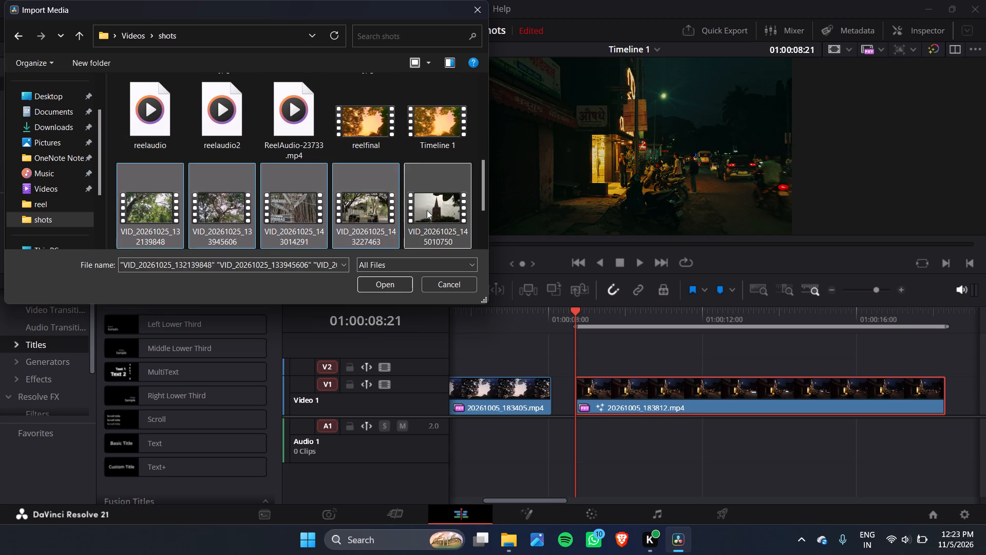
{"action": "scroll", "coordinate": [427, 210], "scroll_direction": "down", "scroll_amount": 1}
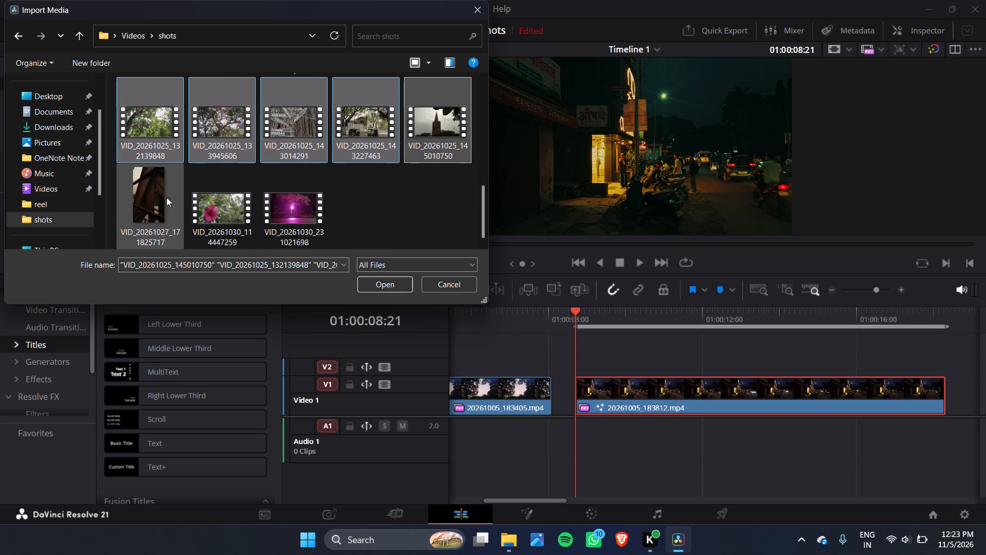
{"action": "left_click", "coordinate": [157, 196], "text": "ctrl"}
{"action": "left_click", "coordinate": [221, 212], "text": "ctrl"}
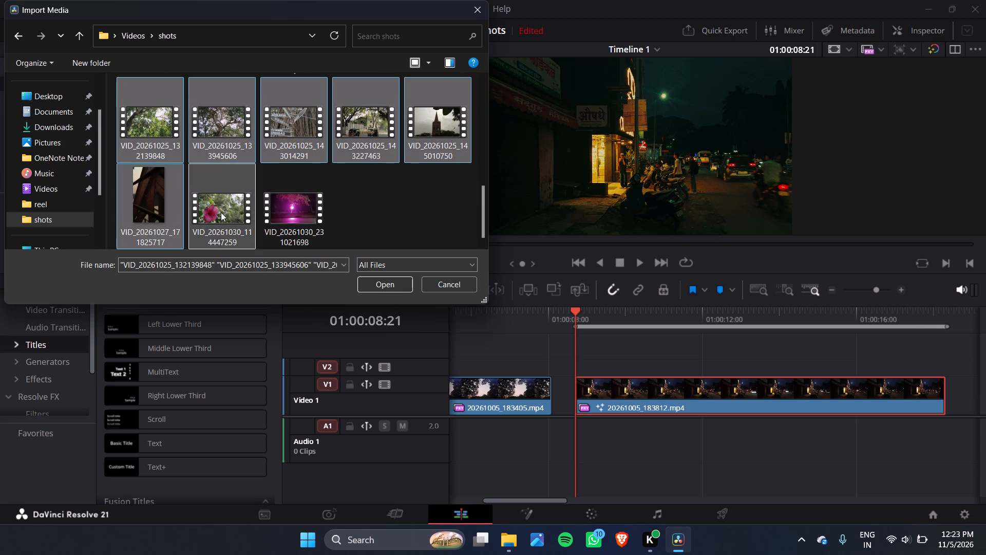
{"action": "left_click", "coordinate": [272, 215], "text": "ctrl"}
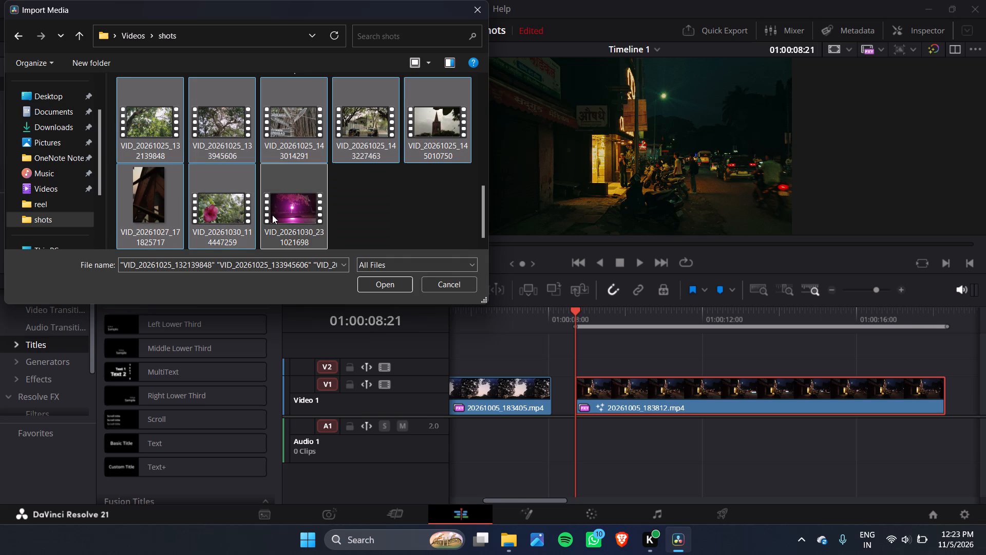
{"action": "left_click", "coordinate": [401, 284]}
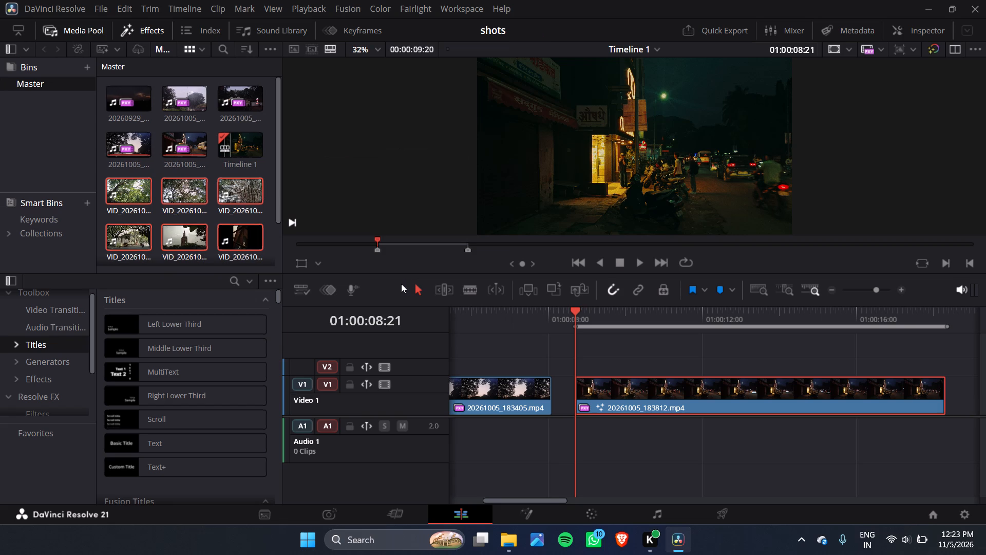
Generate proxy media for the newly imported VID_ clips in the Master bin.
{"action": "right_click", "coordinate": [204, 207]}
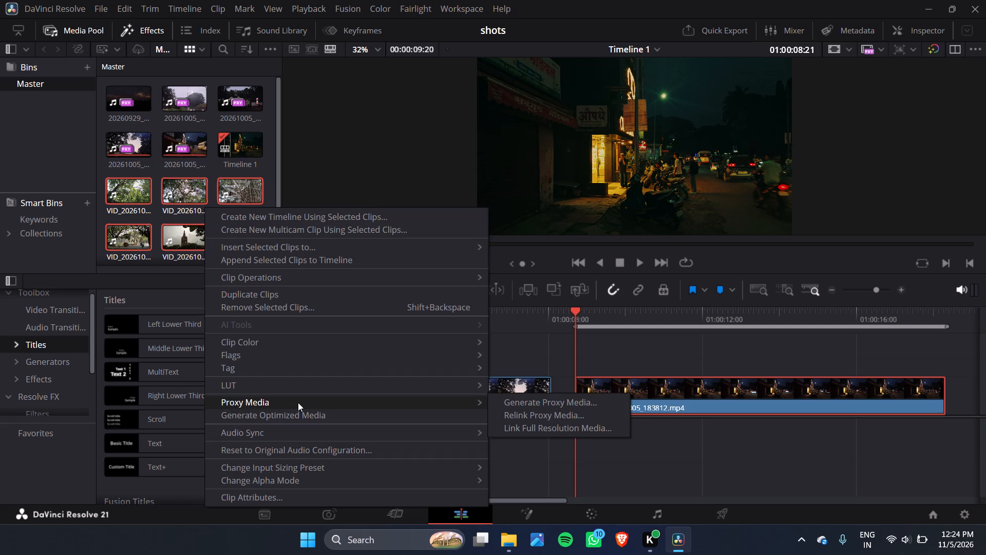
{"action": "left_click", "coordinate": [533, 403]}
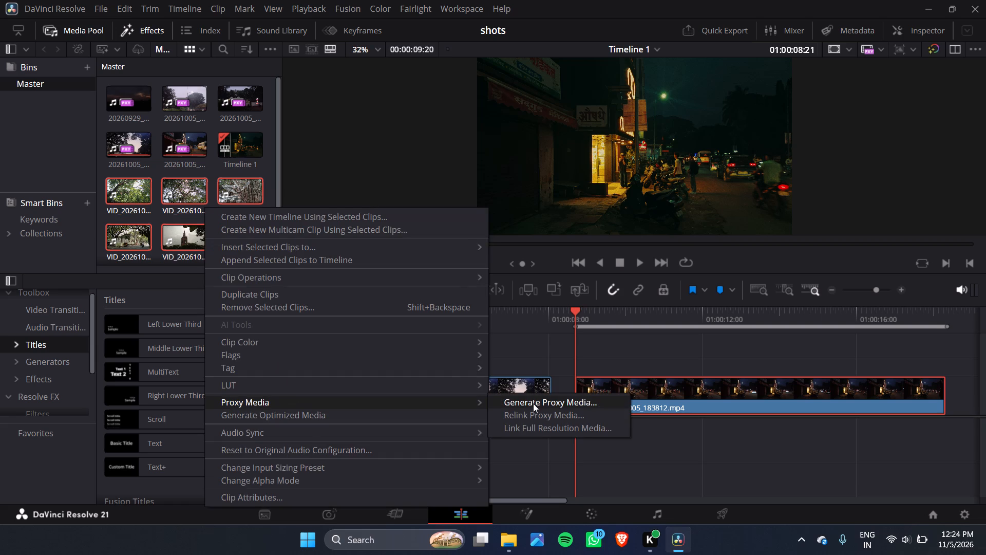
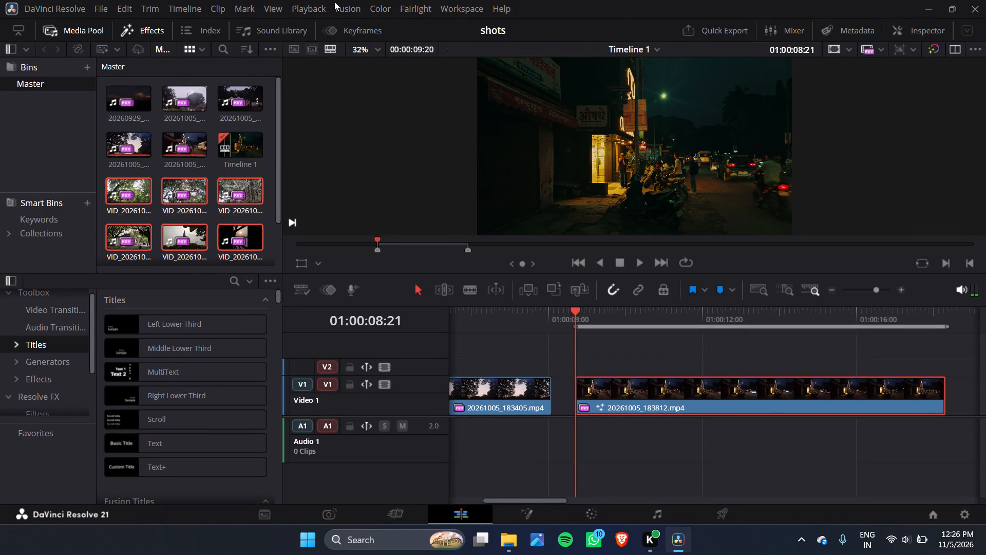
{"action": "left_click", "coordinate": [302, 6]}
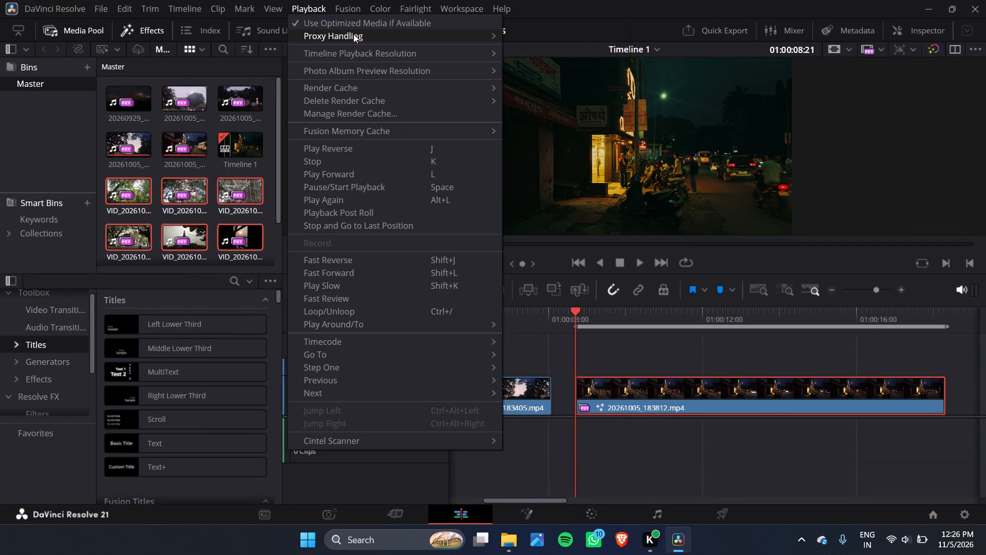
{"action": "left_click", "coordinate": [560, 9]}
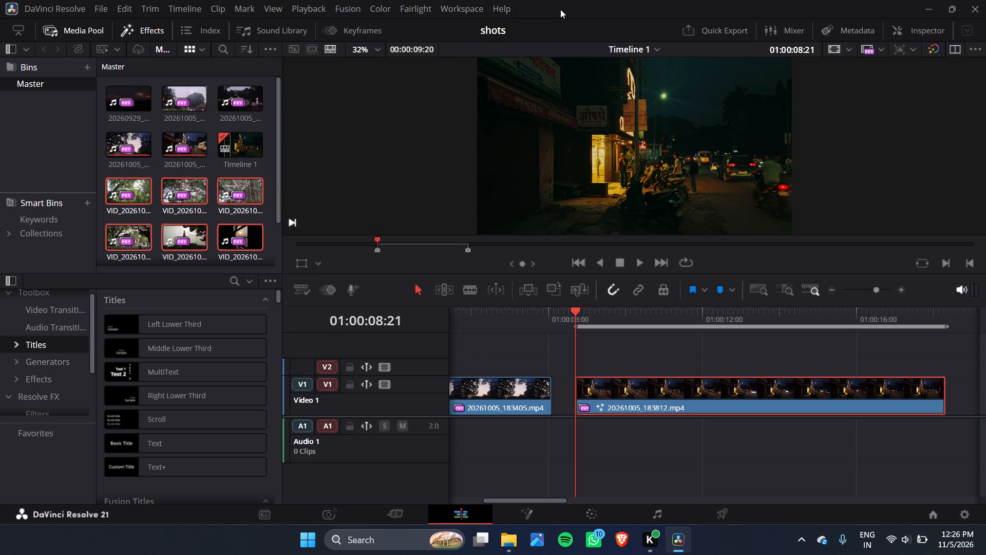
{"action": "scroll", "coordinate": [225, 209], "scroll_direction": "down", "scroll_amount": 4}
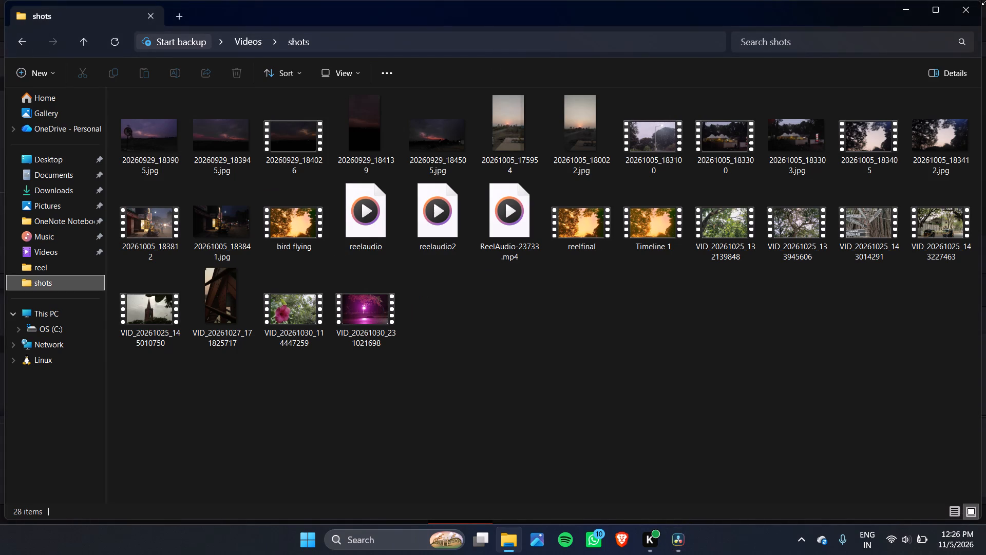
Close the File Explorer window showing the shots folder.
{"action": "left_click", "coordinate": [974, 15]}
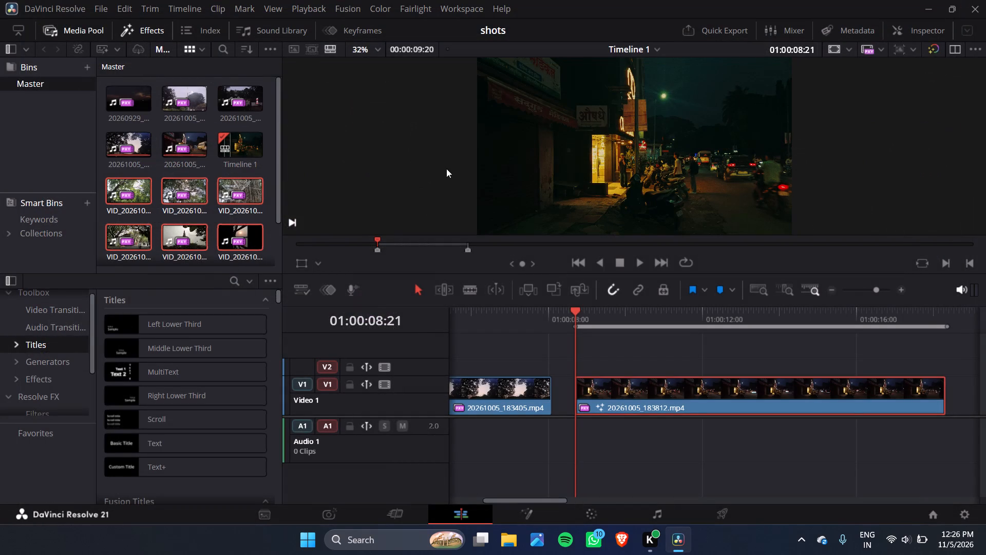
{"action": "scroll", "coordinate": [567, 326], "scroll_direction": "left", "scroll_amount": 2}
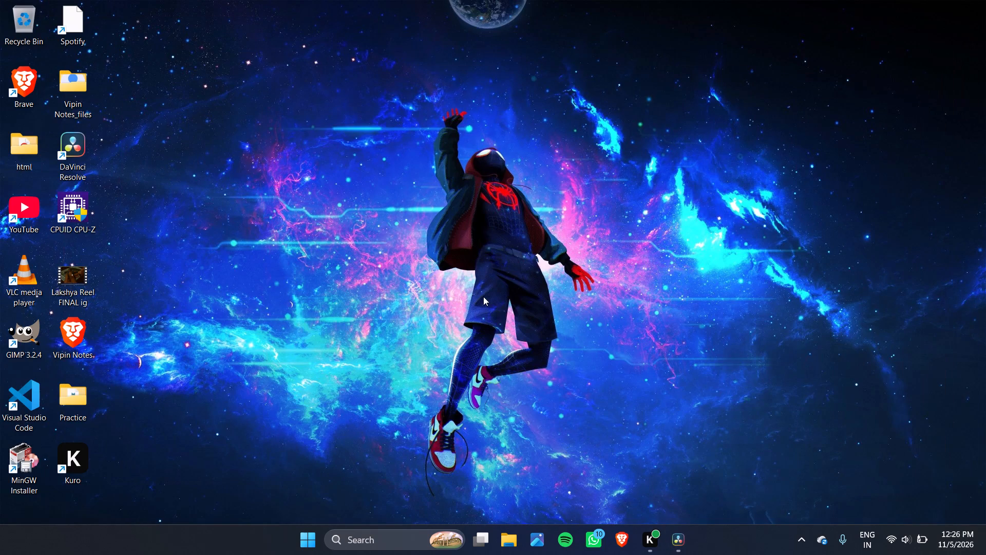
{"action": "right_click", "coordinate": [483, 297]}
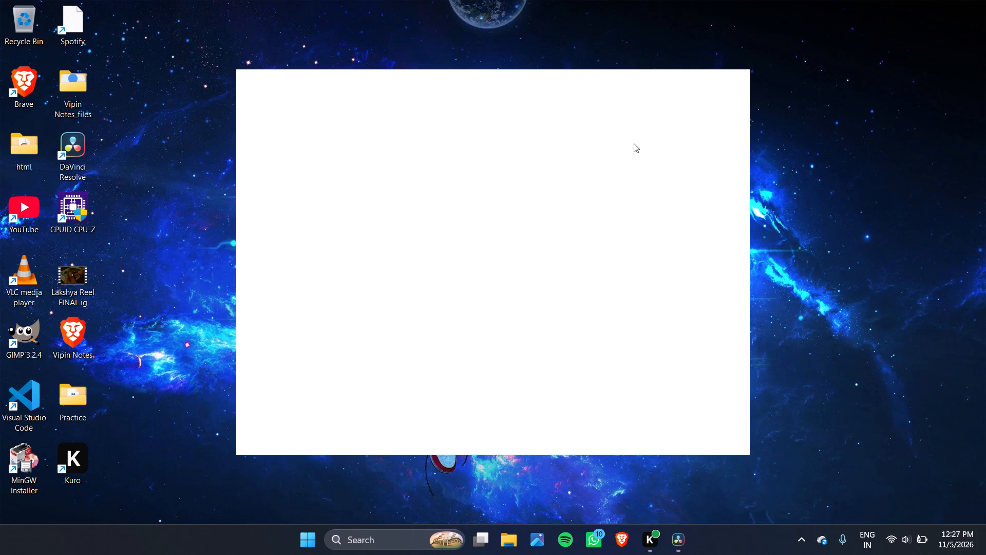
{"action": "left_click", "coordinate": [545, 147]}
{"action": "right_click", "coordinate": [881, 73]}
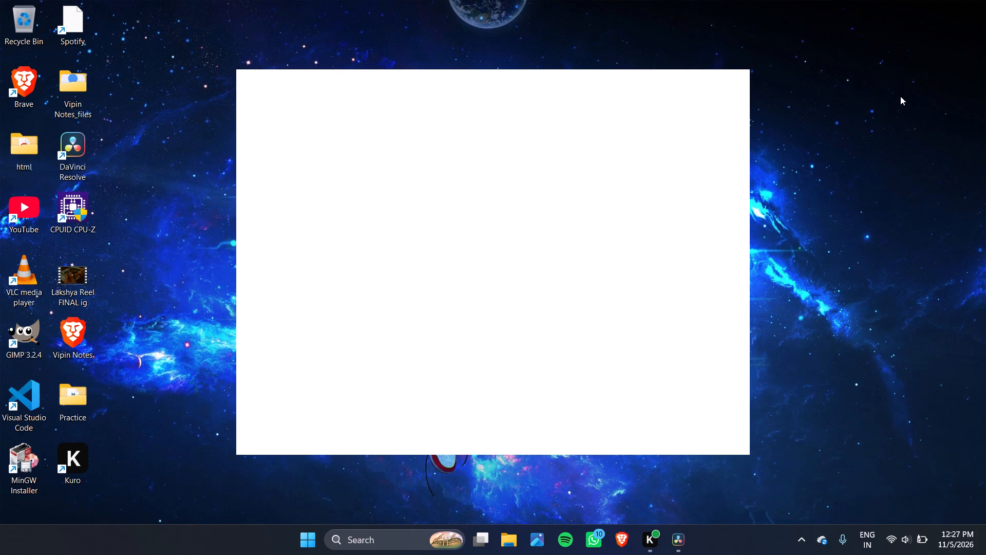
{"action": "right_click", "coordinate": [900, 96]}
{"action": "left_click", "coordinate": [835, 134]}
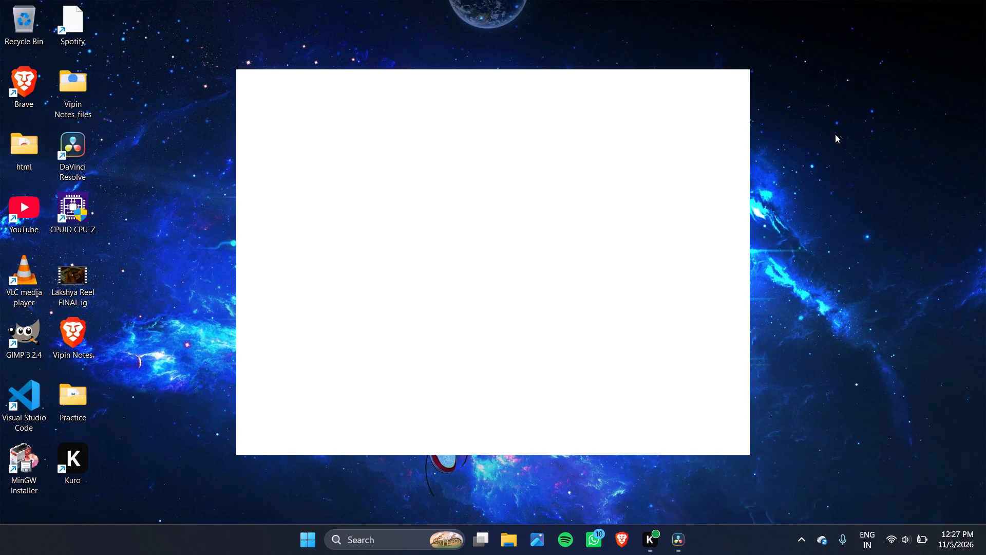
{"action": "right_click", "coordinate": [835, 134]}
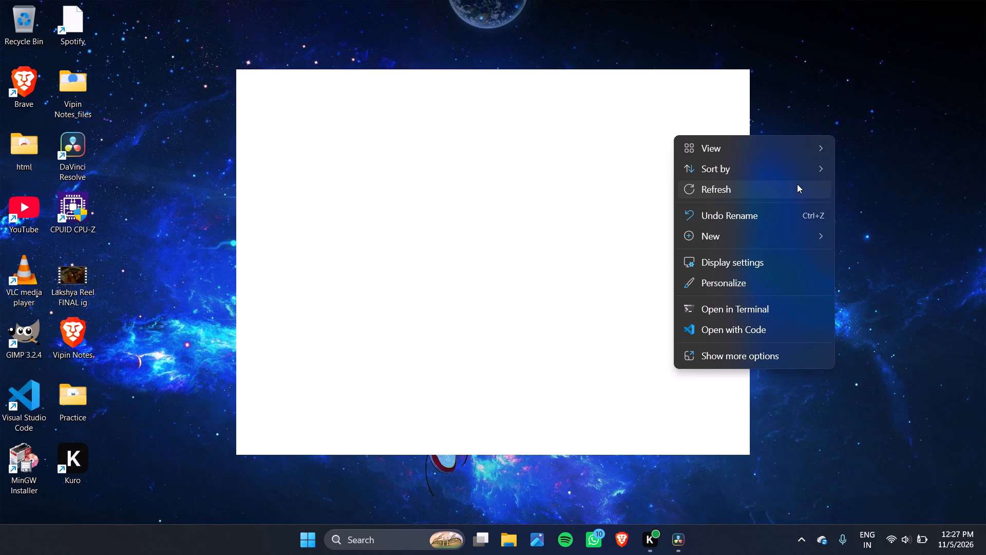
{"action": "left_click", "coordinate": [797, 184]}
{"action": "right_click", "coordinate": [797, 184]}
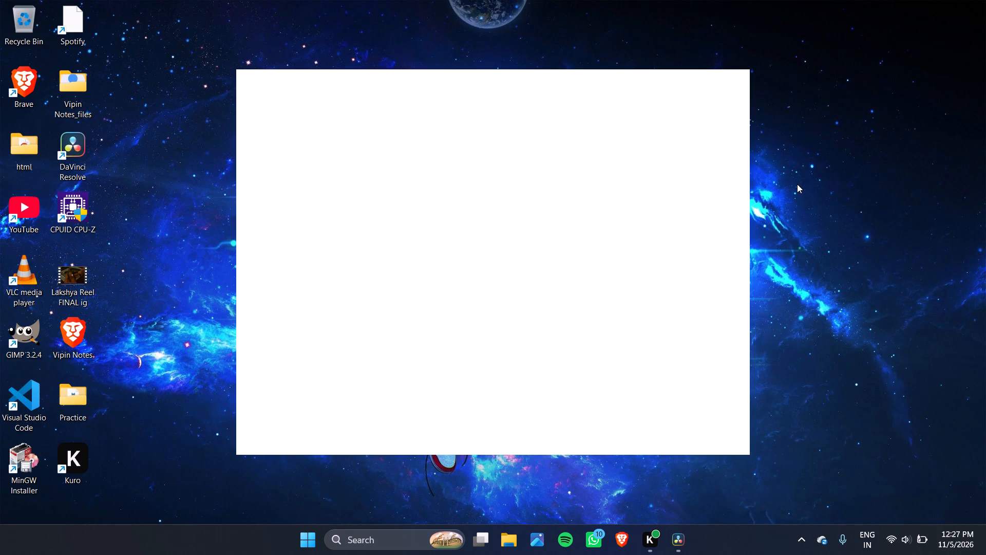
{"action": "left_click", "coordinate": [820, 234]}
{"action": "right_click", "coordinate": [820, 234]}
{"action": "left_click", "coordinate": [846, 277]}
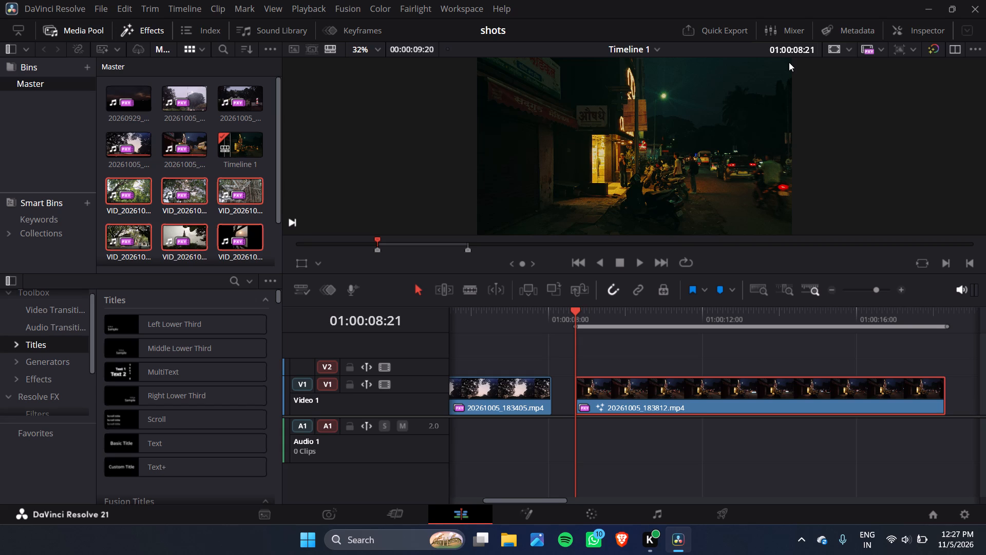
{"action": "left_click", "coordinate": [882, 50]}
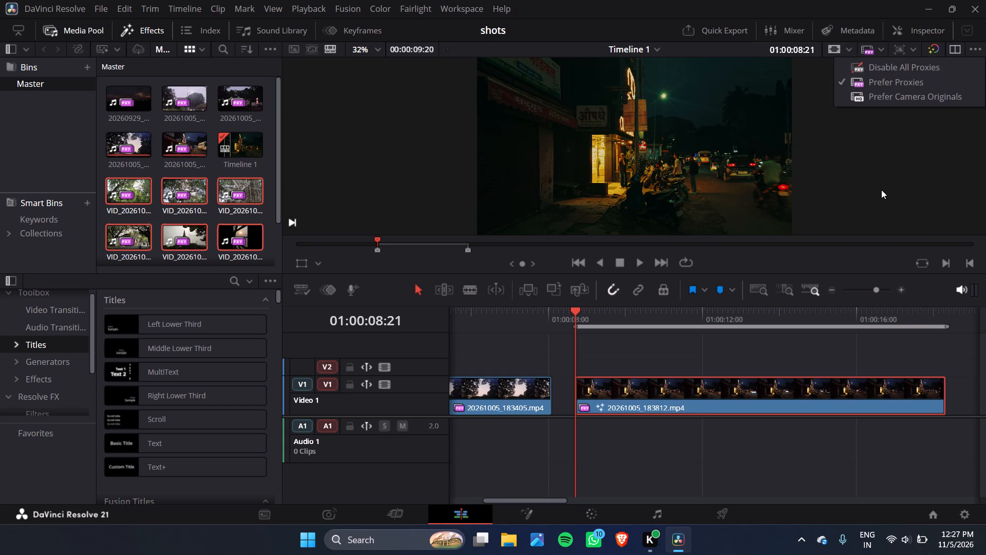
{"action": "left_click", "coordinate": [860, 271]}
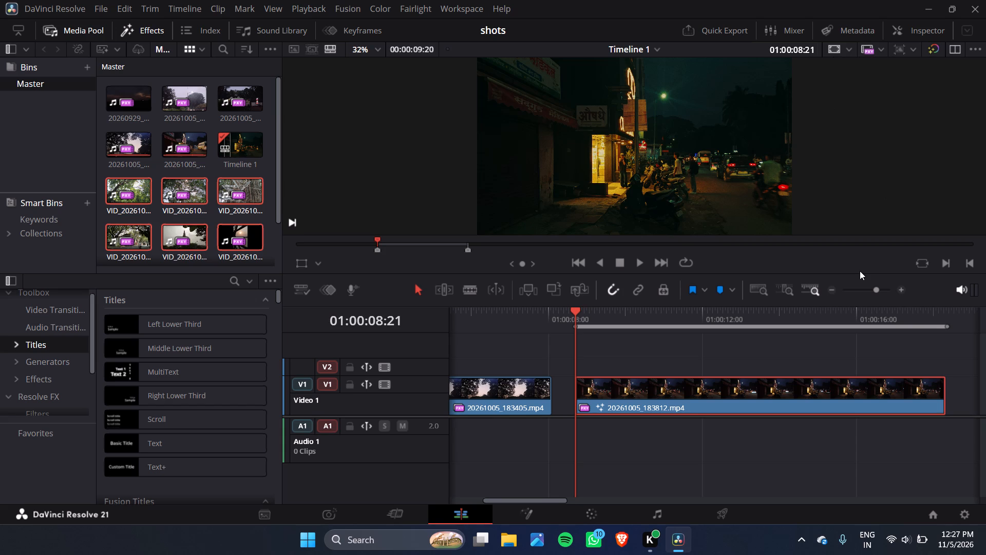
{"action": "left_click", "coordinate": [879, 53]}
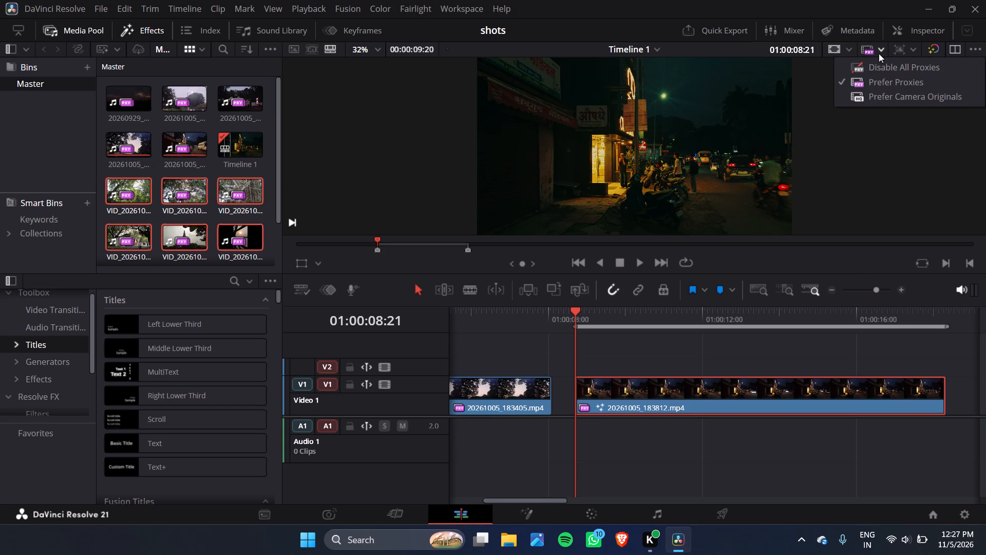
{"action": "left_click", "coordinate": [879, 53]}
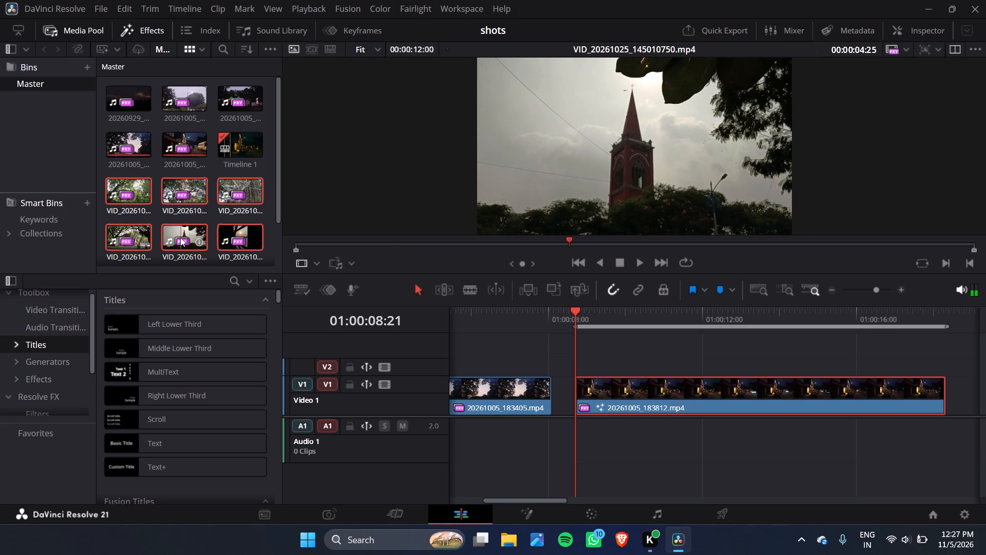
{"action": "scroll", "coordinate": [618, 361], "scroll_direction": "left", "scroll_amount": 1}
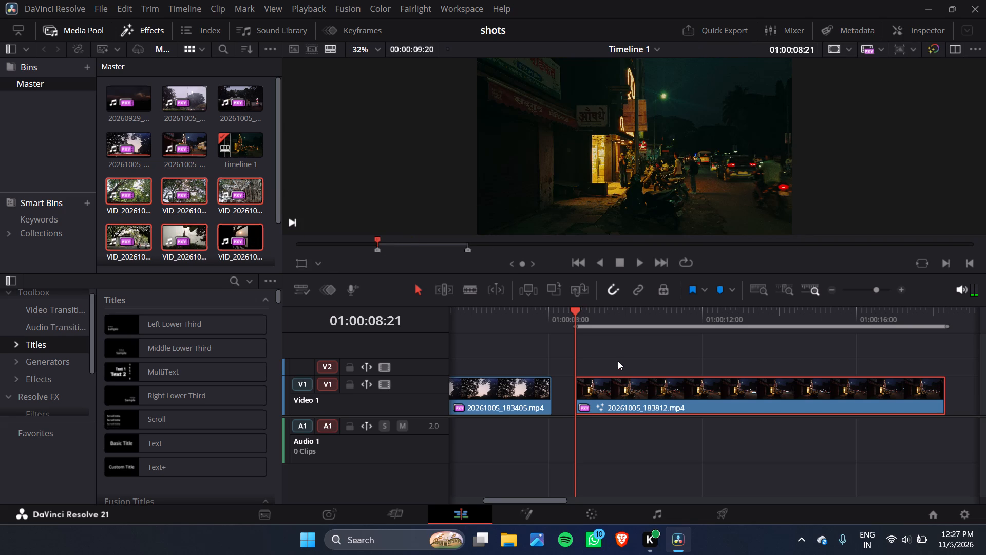
Check through the separate 20261005_183812.mp4 clip starting near 01:00:51 on Video 1 and delete it from the timeline.
{"action": "triple_click", "coordinate": [830, 286]}
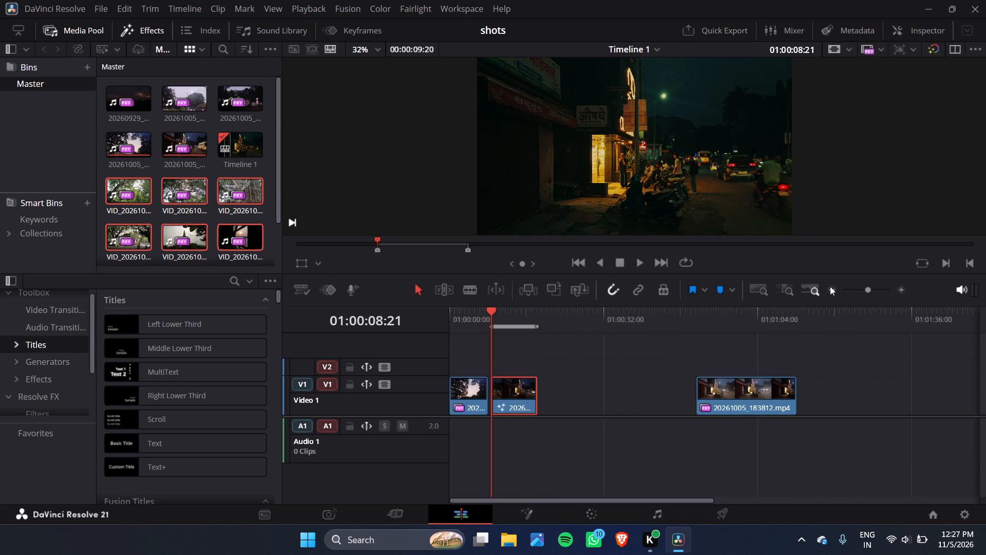
{"action": "left_click", "coordinate": [699, 314]}
{"action": "left_click", "coordinate": [736, 316]}
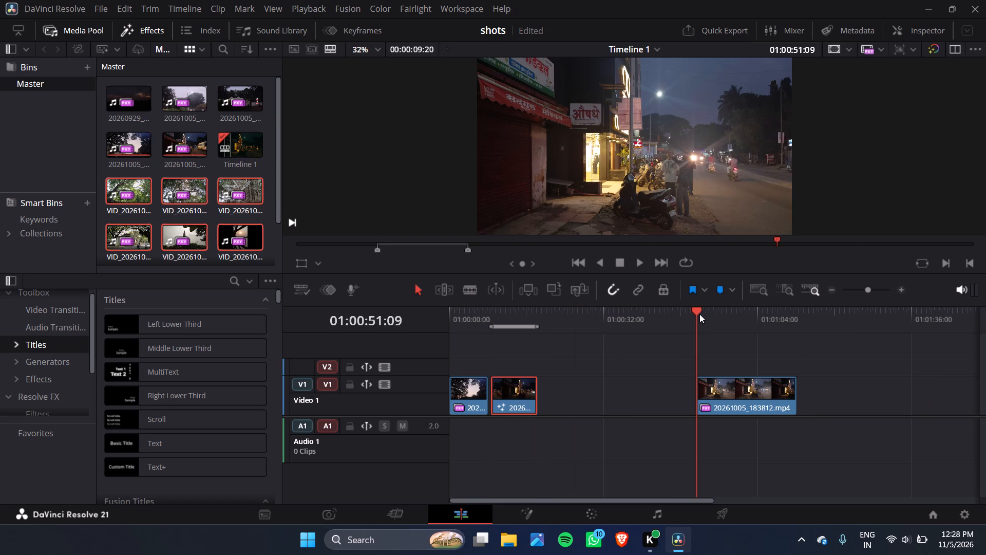
{"action": "left_click", "coordinate": [765, 316]}
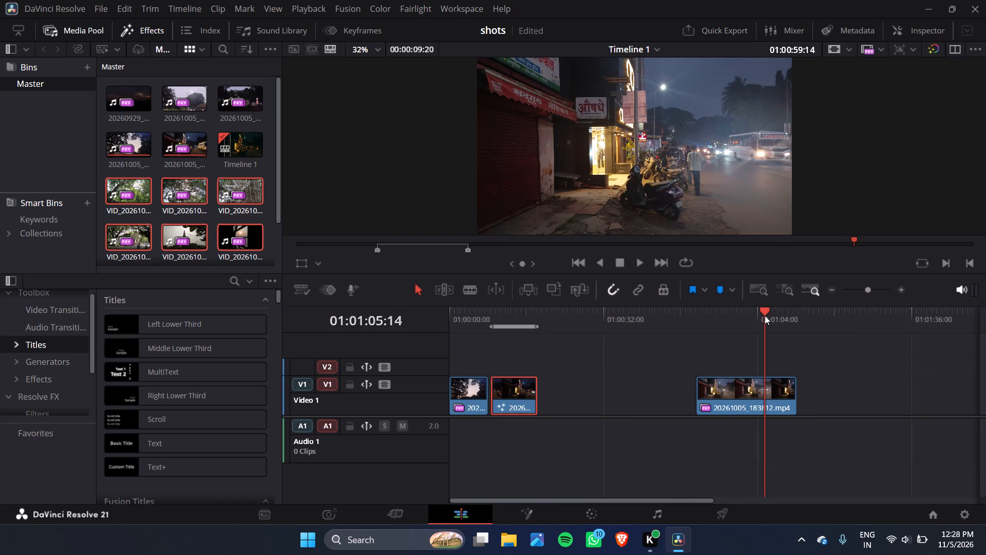
{"action": "left_click", "coordinate": [785, 314]}
{"action": "left_click", "coordinate": [726, 398]}
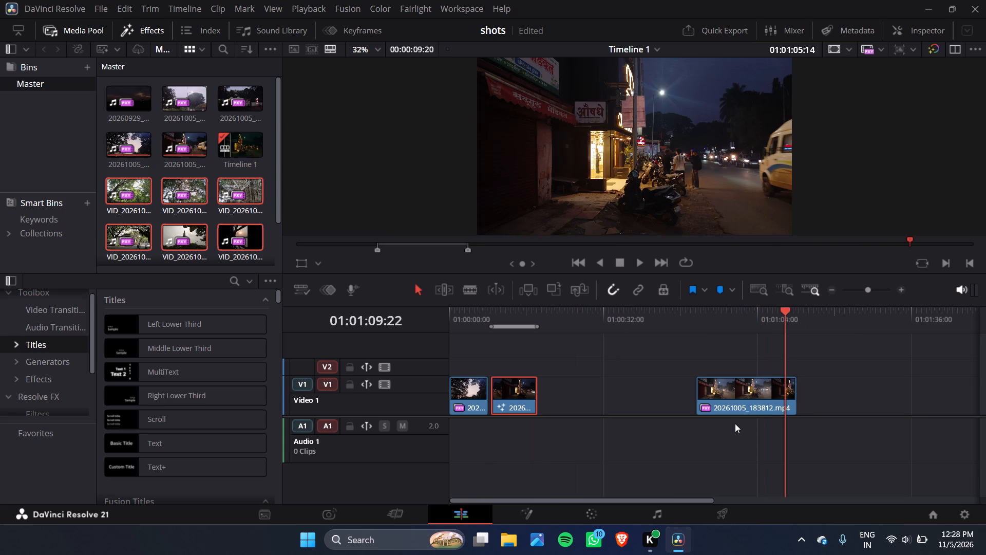
{"action": "key", "text": "BackSpace"}
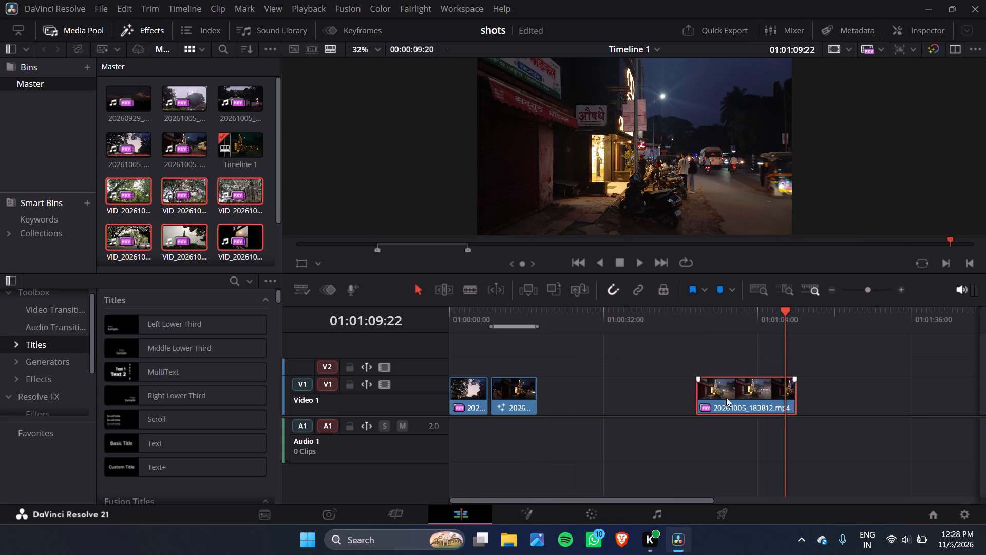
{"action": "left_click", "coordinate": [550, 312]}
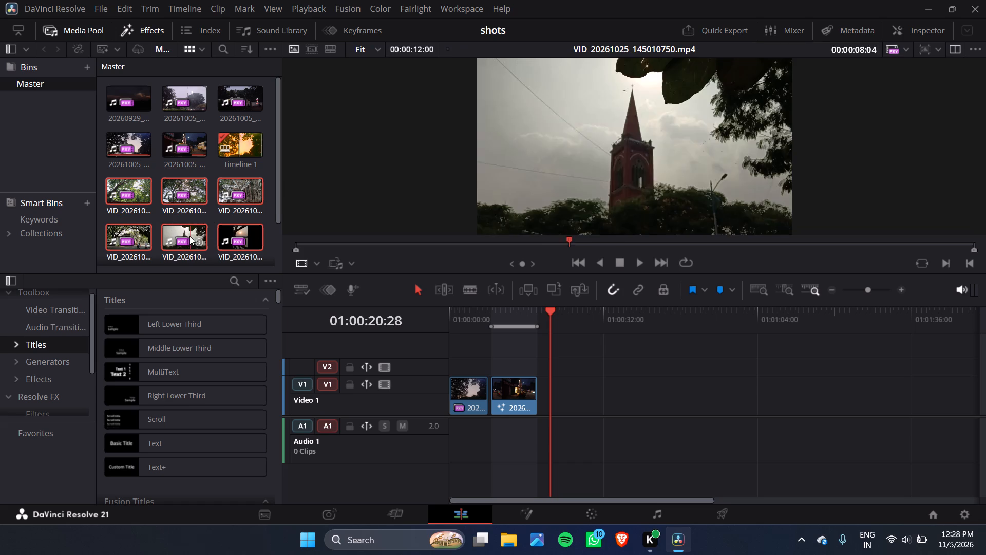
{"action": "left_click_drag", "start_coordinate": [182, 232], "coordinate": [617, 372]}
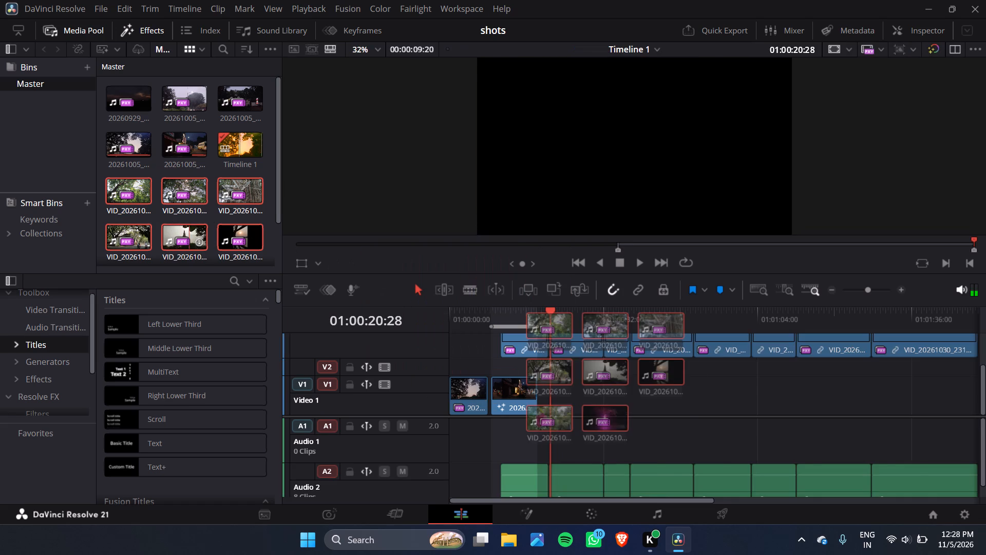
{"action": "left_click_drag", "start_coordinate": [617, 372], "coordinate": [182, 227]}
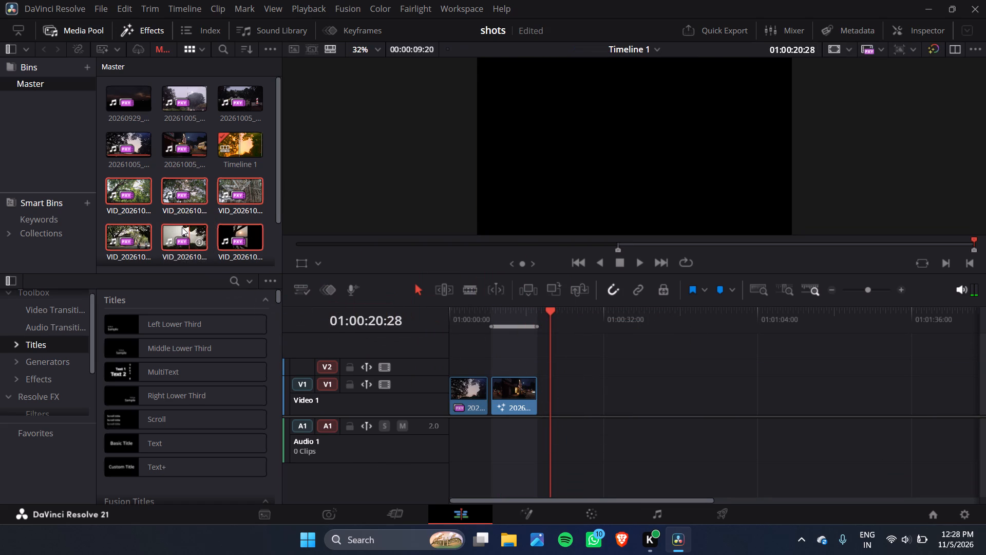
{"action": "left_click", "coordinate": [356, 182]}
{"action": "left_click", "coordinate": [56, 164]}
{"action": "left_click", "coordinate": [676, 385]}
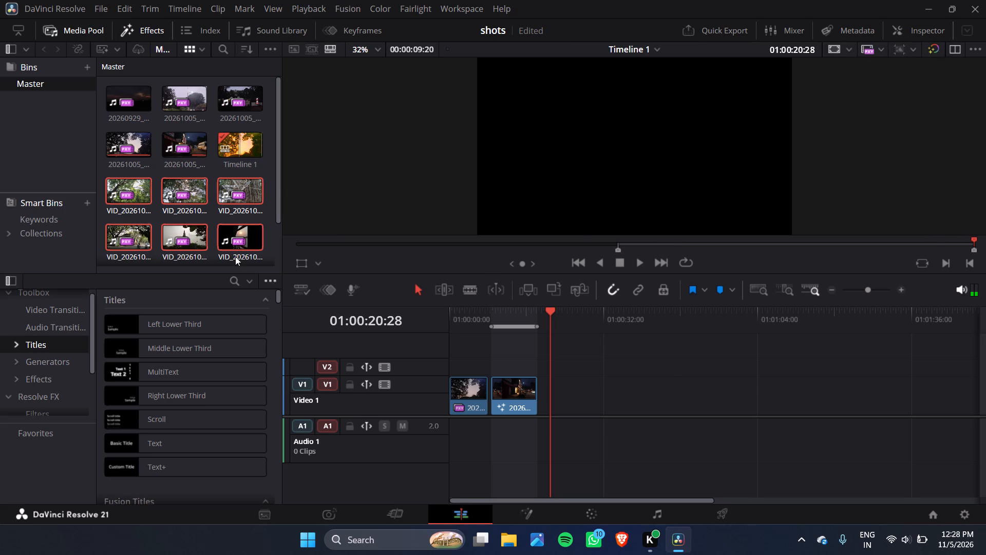
Add only VID_20261025_145010750.mp4 from the Master bin to track V2, starting about 24 seconds in, with its audio on Audio 2.
{"action": "left_click", "coordinate": [206, 233]}
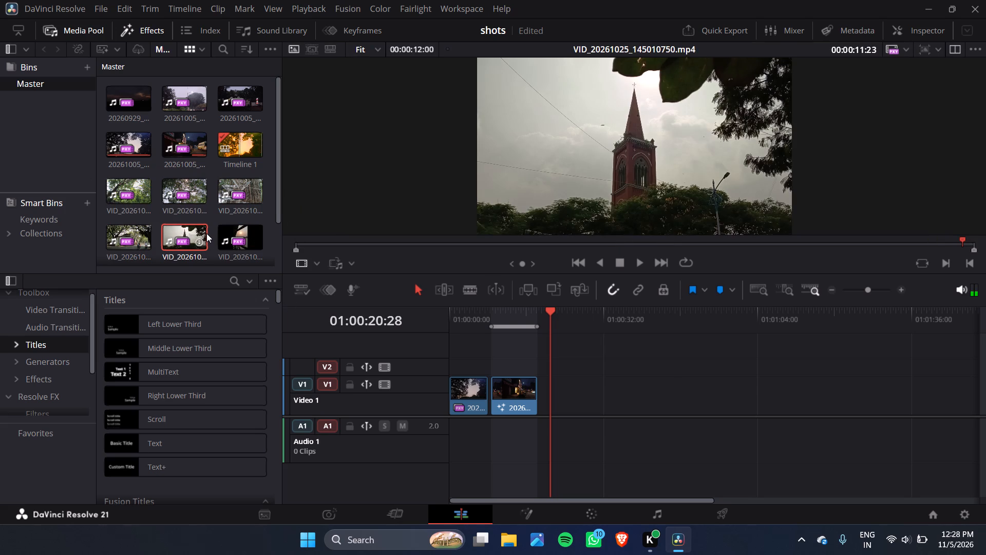
{"action": "left_click_drag", "start_coordinate": [192, 238], "coordinate": [410, 262]}
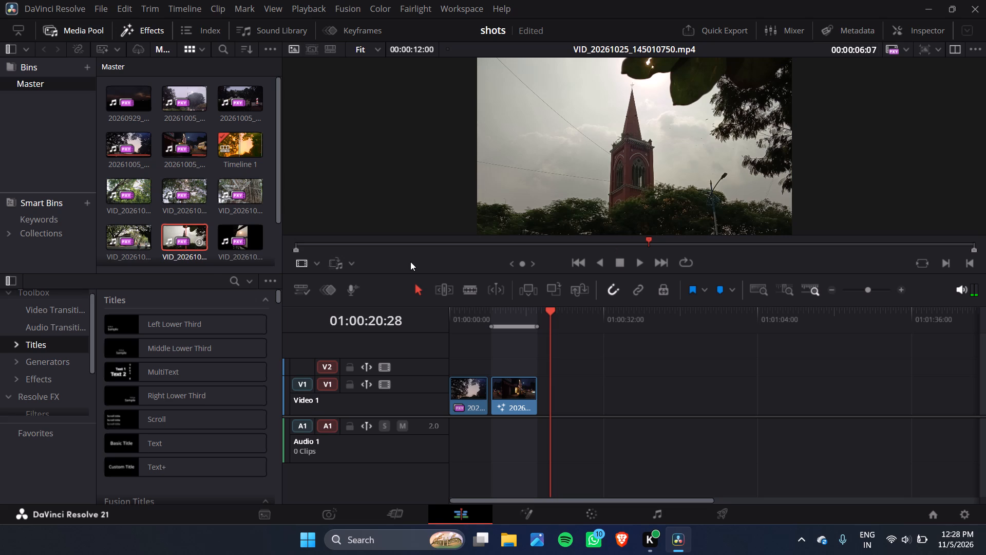
{"action": "left_click_drag", "start_coordinate": [410, 262], "coordinate": [581, 344]}
{"action": "left_click_drag", "start_coordinate": [581, 344], "coordinate": [565, 379]}
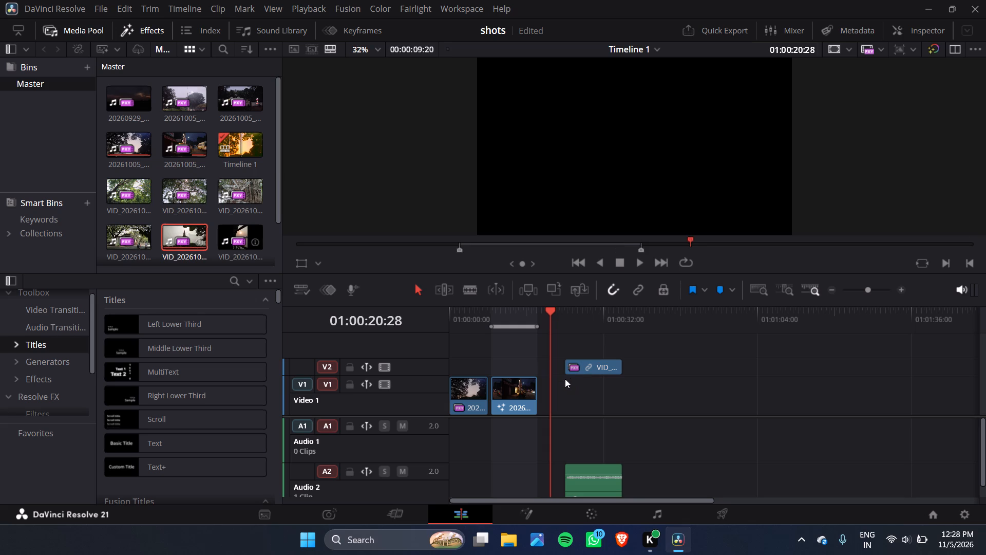
Move only the video of the VID_ church tower clip from V2 down to Video 1, starting at the playhead at 01:00:20:28.
{"action": "left_click_drag", "start_coordinate": [590, 366], "coordinate": [590, 392]}
{"action": "left_click_drag", "start_coordinate": [590, 392], "coordinate": [563, 397]}
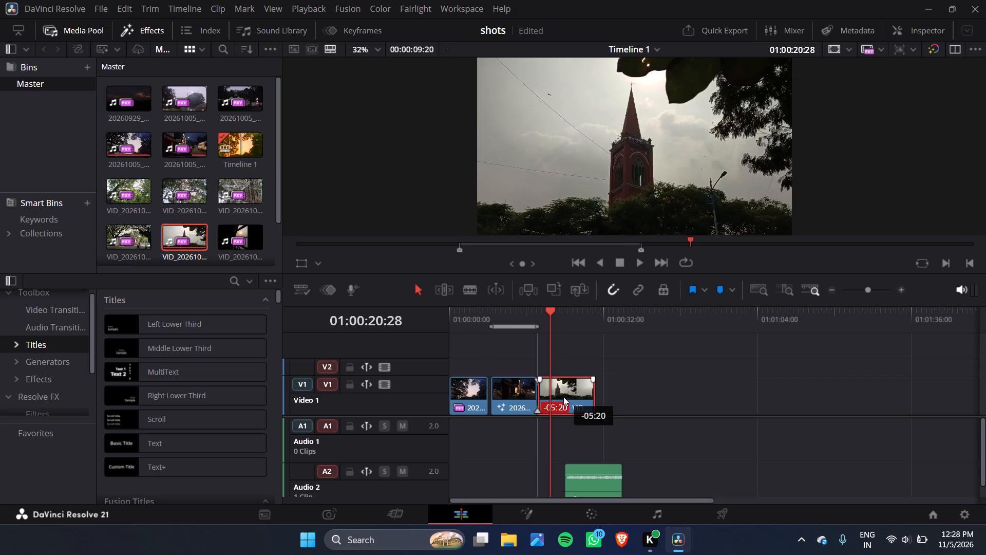
{"action": "left_click_drag", "start_coordinate": [563, 397], "coordinate": [575, 401]}
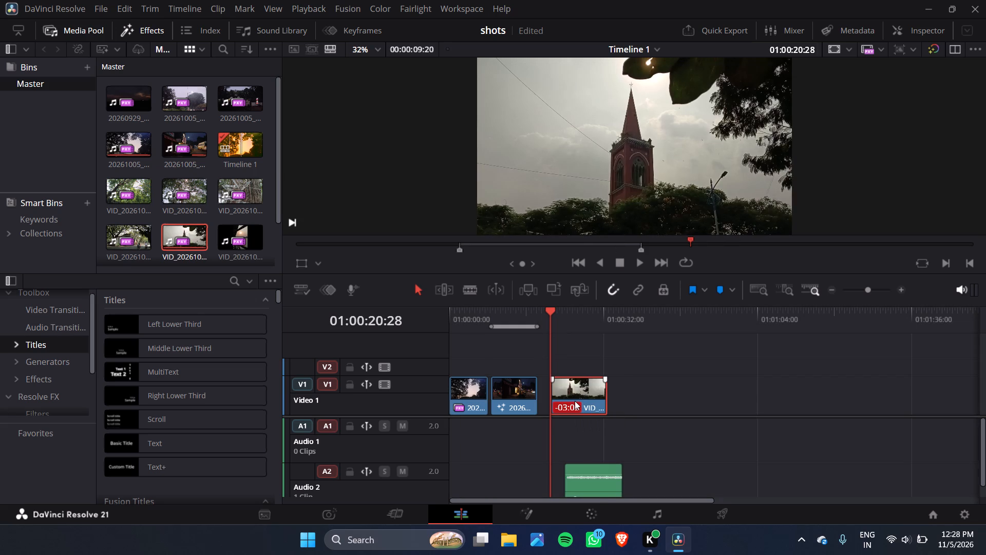
Delete the church tower clip's leftover audio from Audio 2.
{"action": "left_click", "coordinate": [593, 487]}
{"action": "key", "text": "BackSpace"}
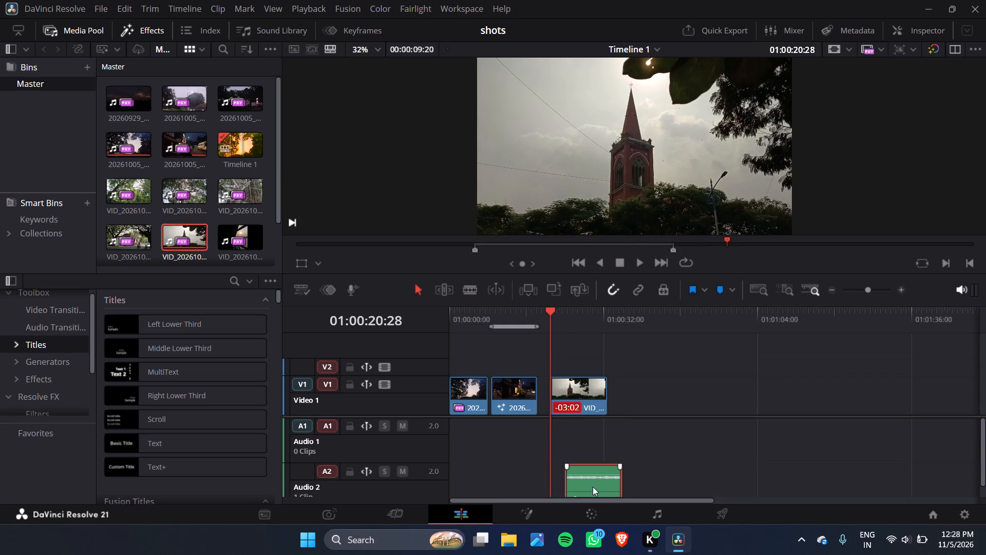
Select the church tower clip on Video 1 and briefly play it from its start to check it.
{"action": "left_click", "coordinate": [578, 390]}
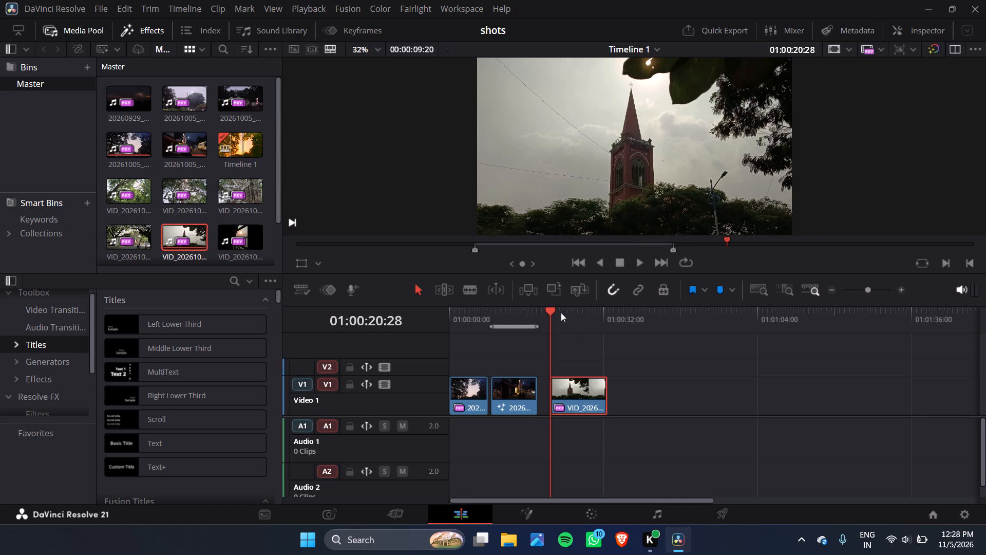
{"action": "key", "text": "space"}
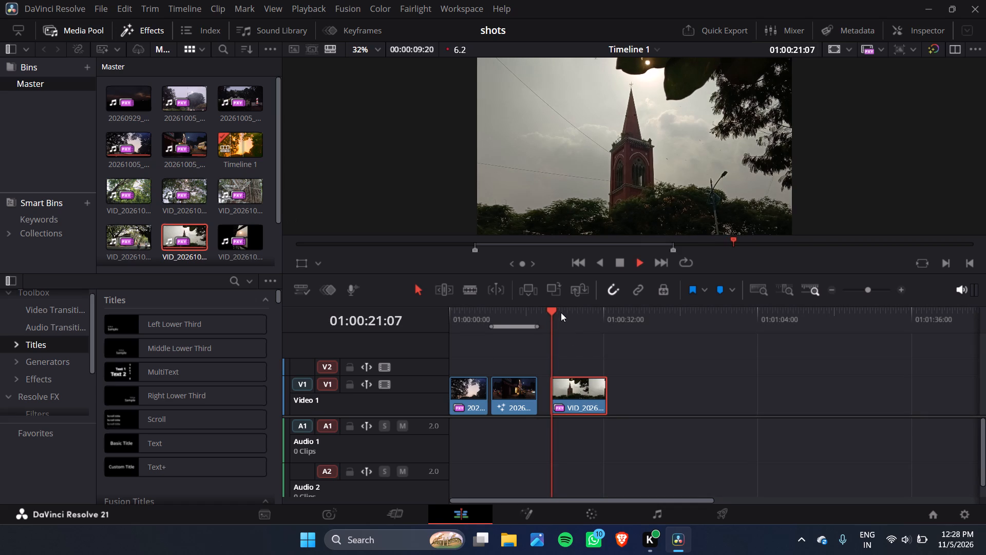
{"action": "key", "text": "space"}
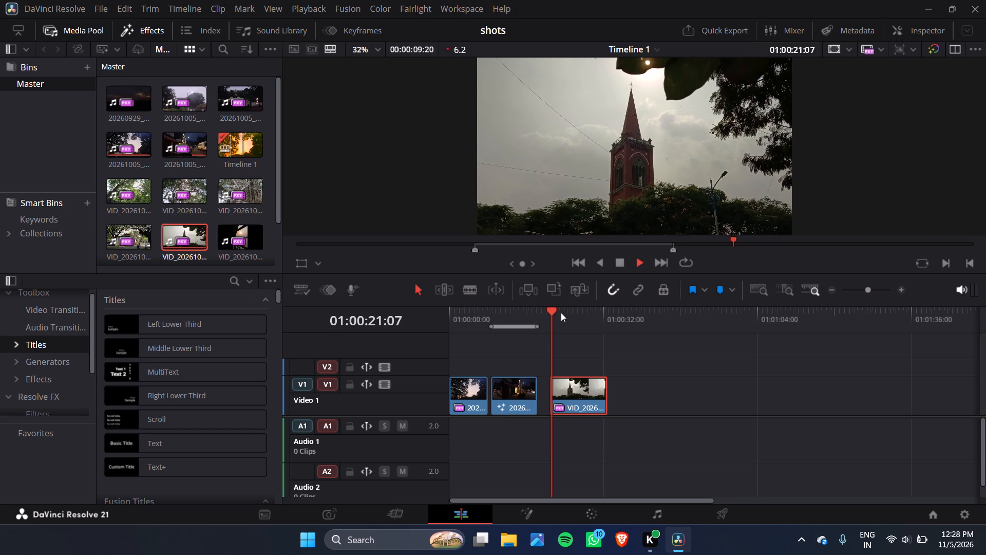
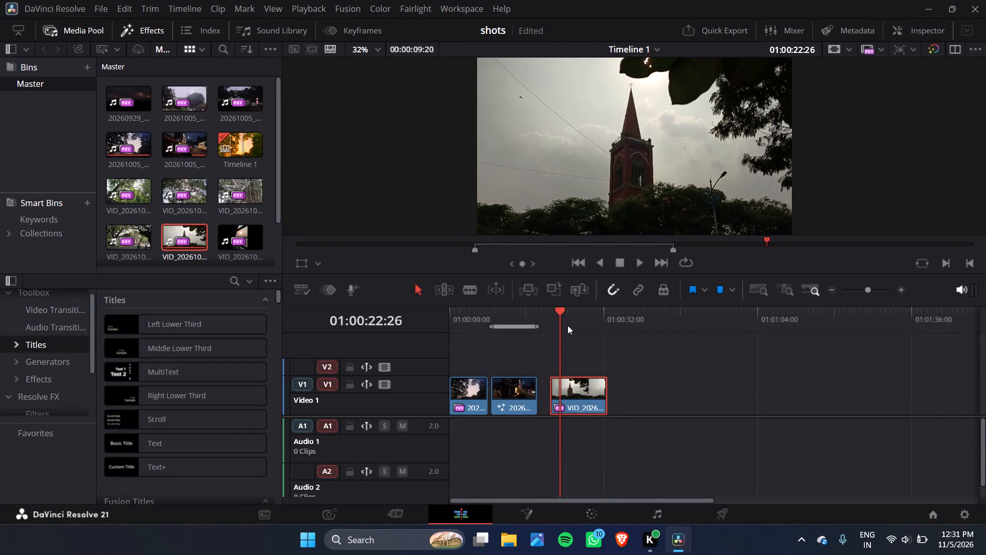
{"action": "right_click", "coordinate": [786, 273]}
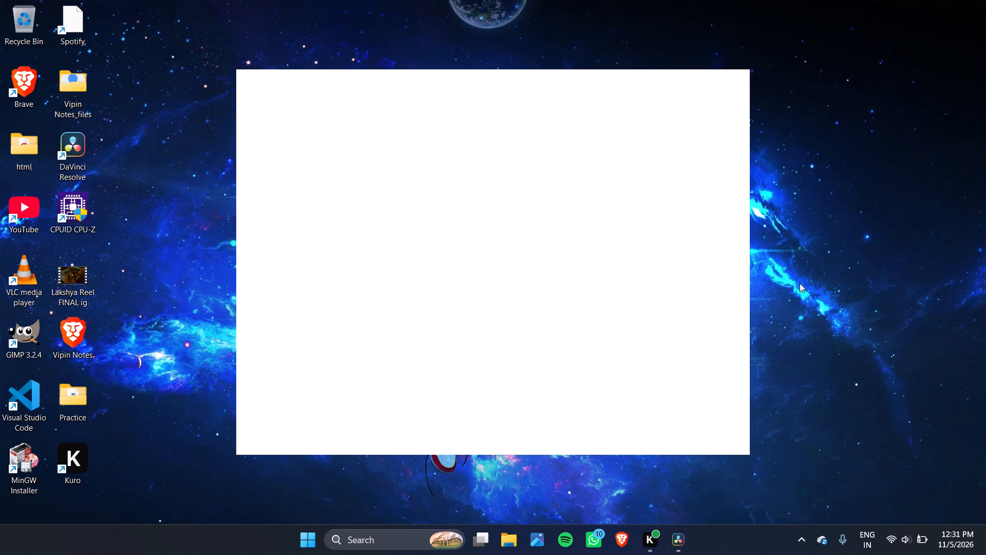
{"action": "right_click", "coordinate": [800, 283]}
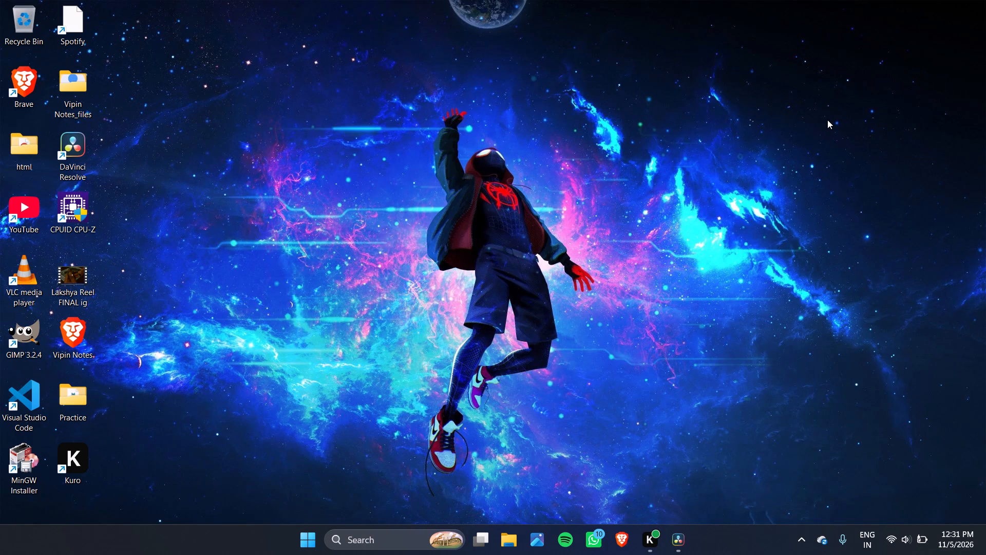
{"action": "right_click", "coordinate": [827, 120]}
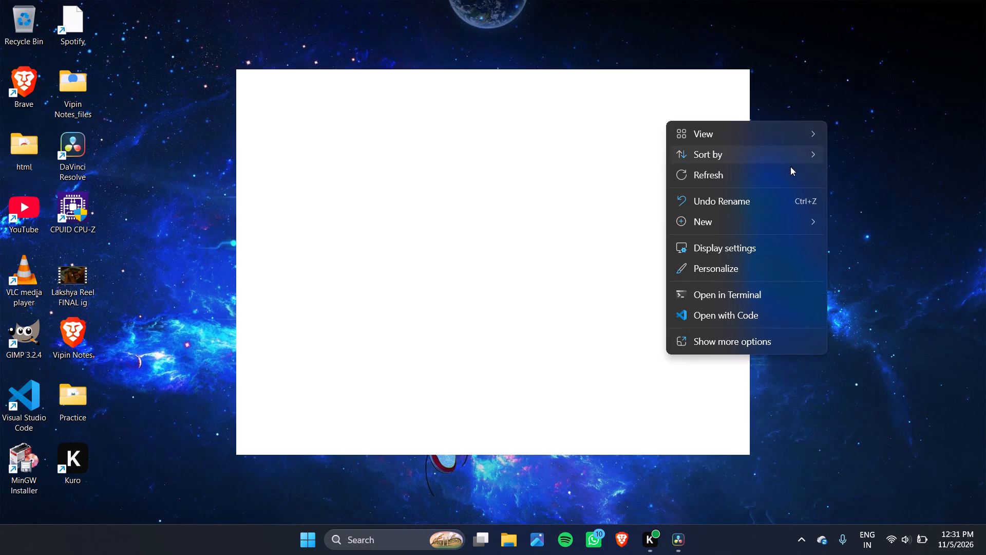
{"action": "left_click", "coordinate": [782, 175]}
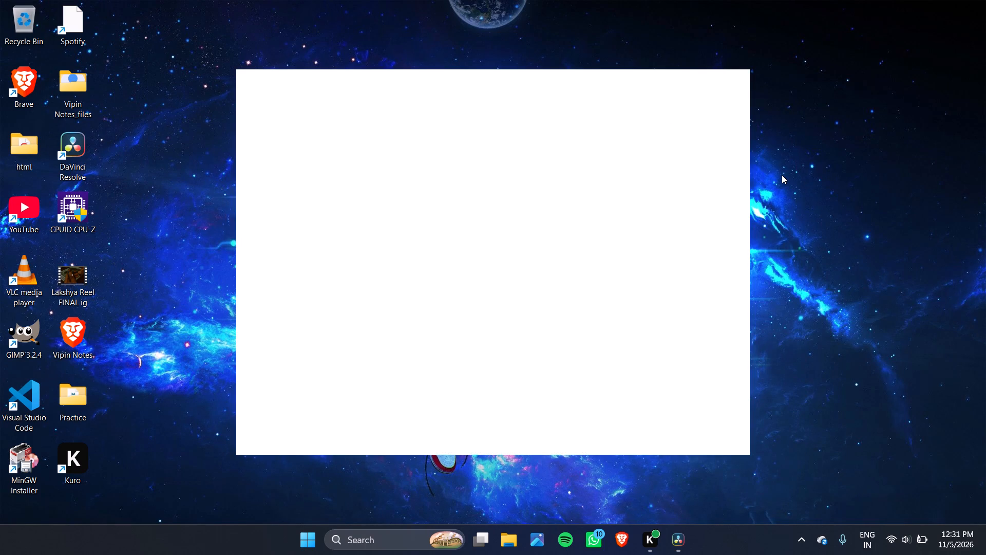
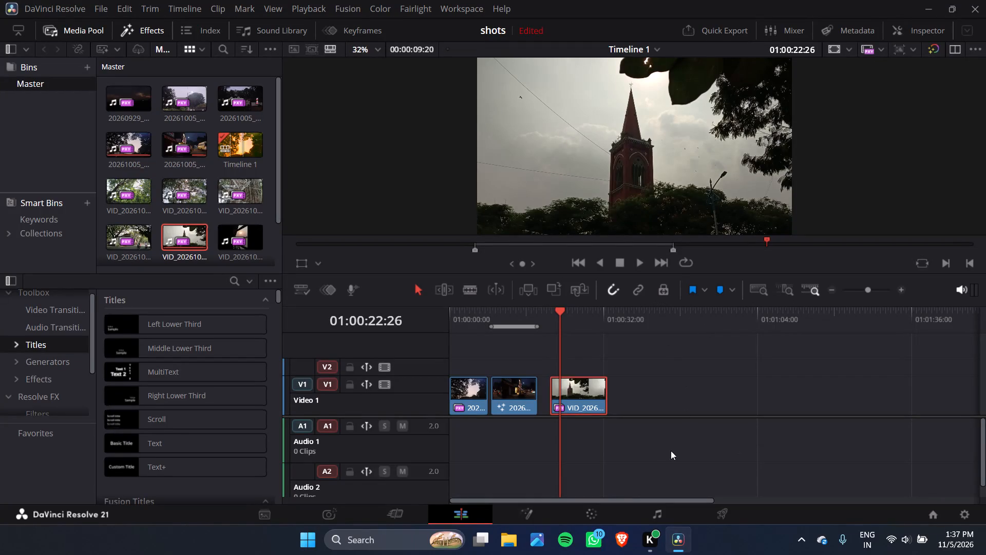
Switch to the Color page to grade the church tower clip under the playhead on Video 1.
{"action": "left_click", "coordinate": [596, 513]}
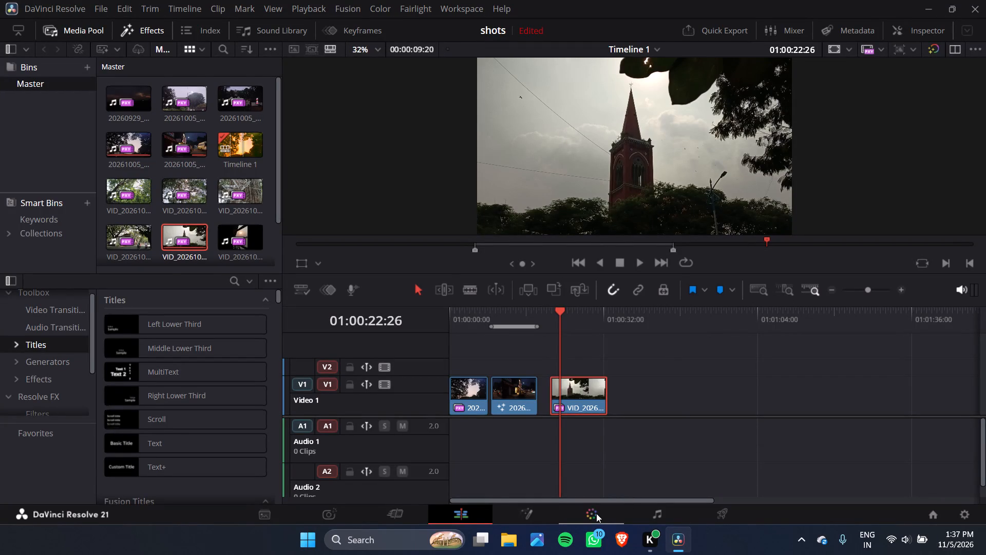
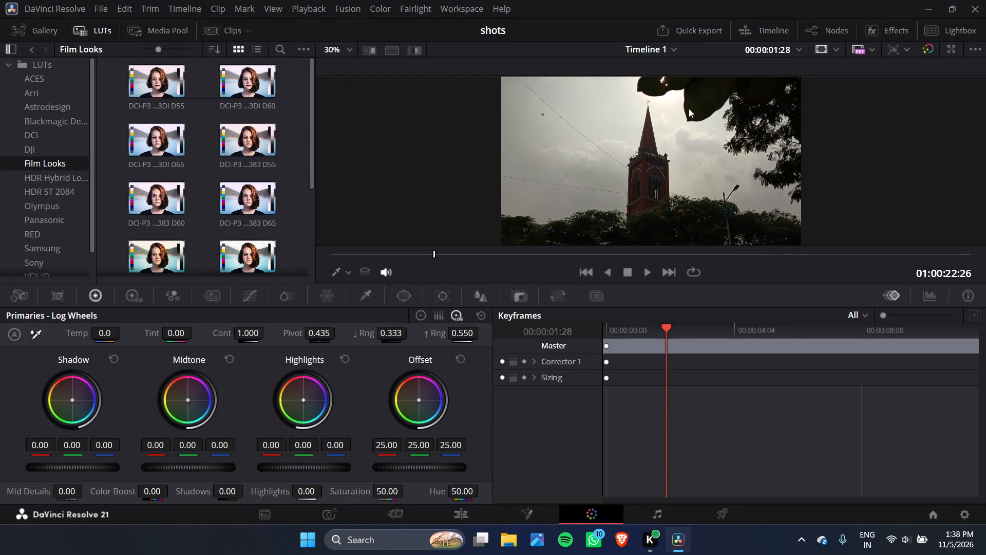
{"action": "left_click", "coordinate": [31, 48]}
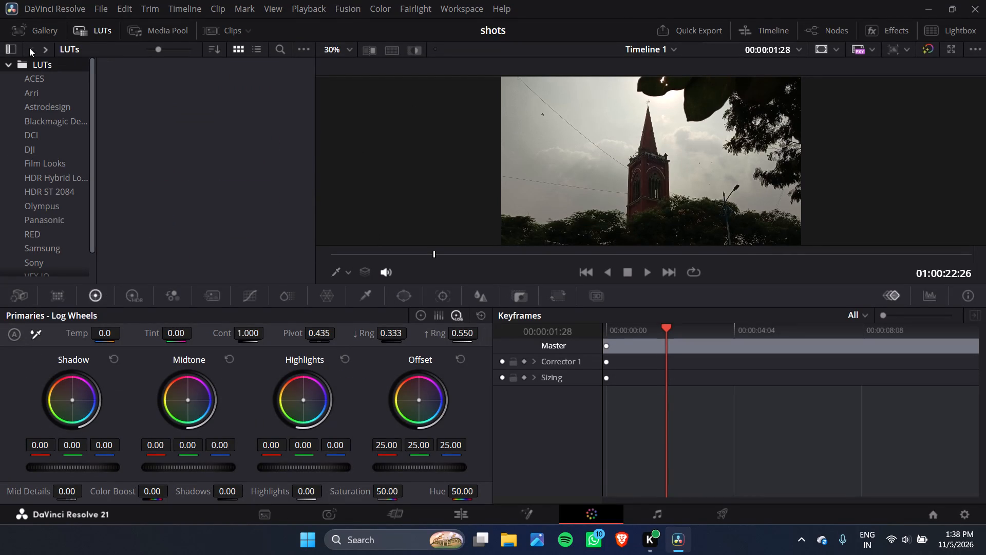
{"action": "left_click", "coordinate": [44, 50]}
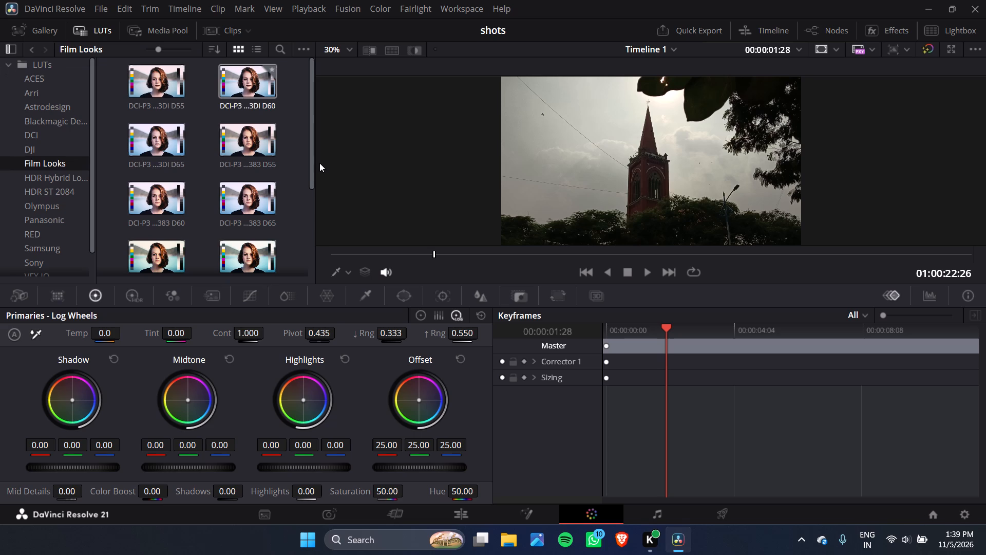
Scrub, play and frame-step through the first six seconds of the church tower clip to examine its ungraded footage.
{"action": "left_click", "coordinate": [643, 324]}
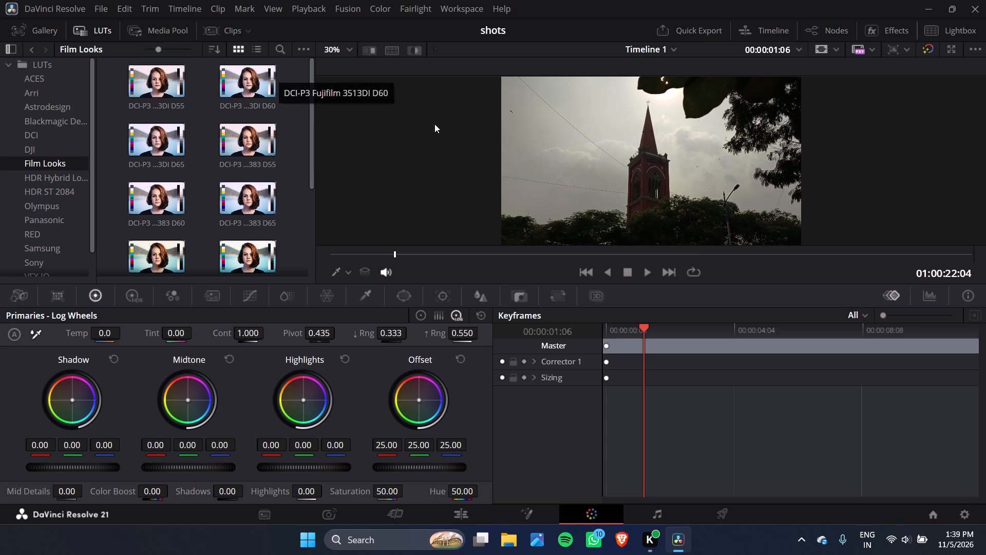
{"action": "left_click", "coordinate": [698, 329]}
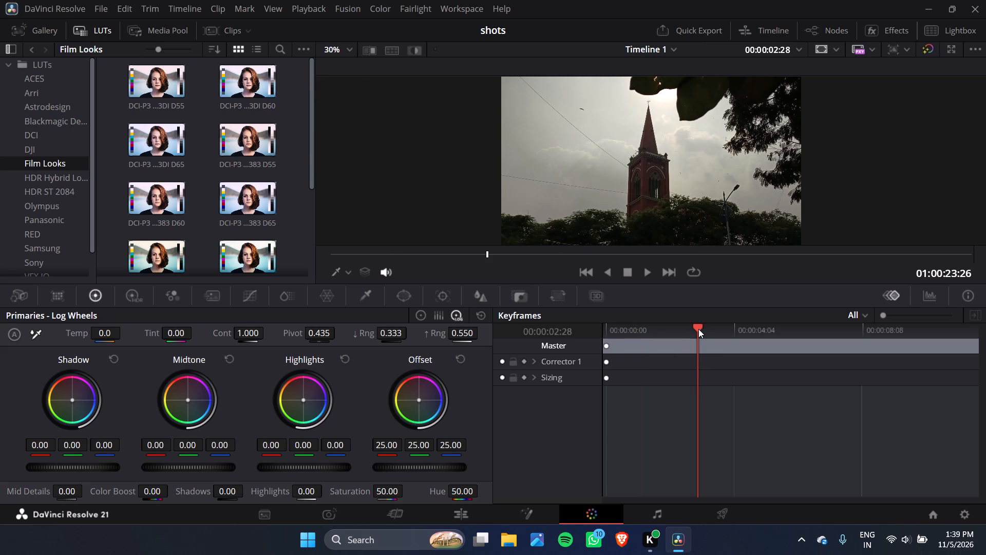
{"action": "left_click", "coordinate": [734, 327]}
{"action": "left_click", "coordinate": [746, 327]}
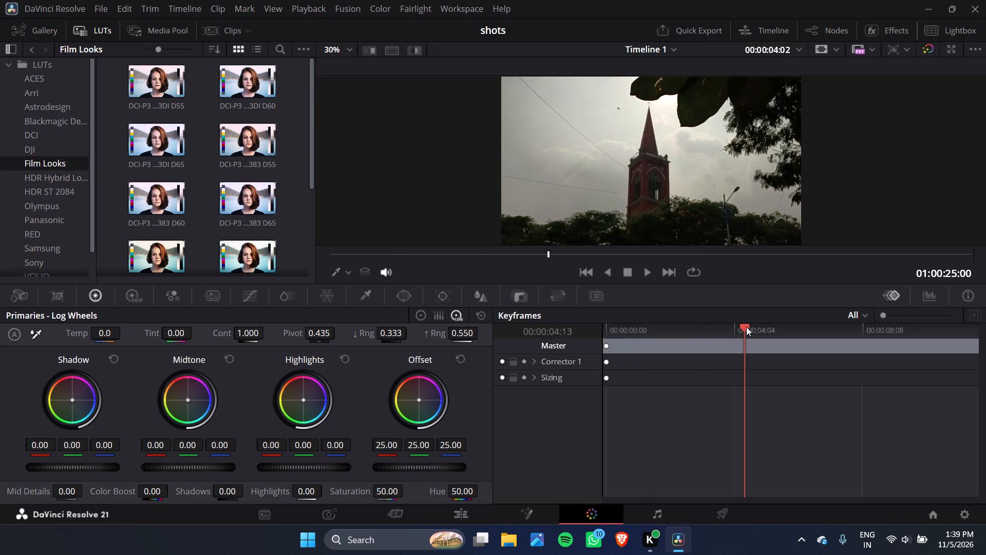
{"action": "left_click", "coordinate": [660, 323]}
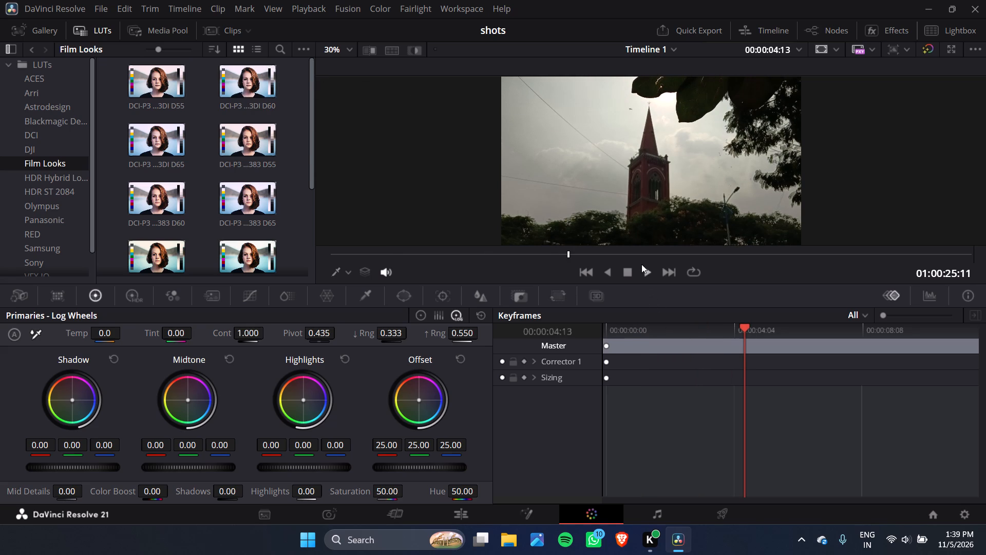
{"action": "left_click", "coordinate": [640, 331]}
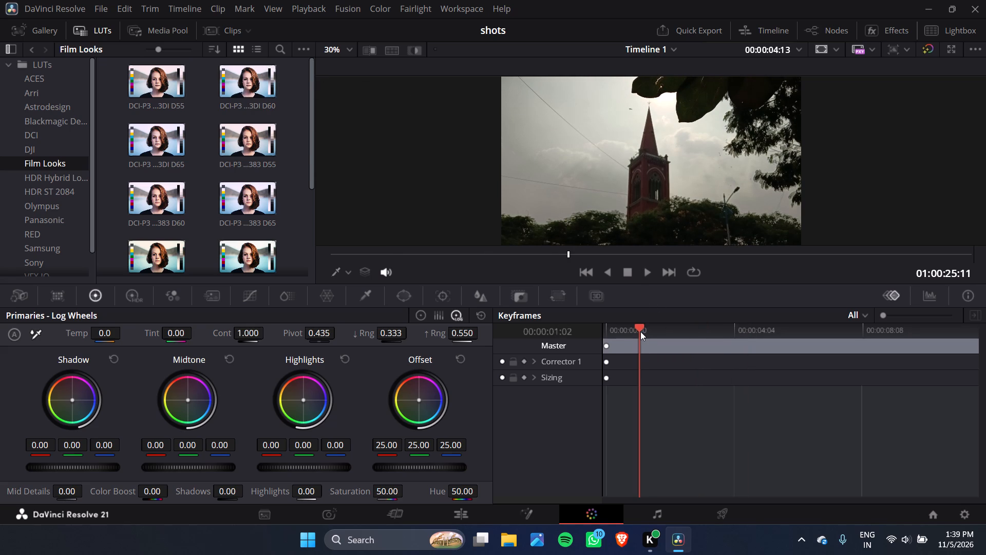
{"action": "left_click", "coordinate": [645, 274]}
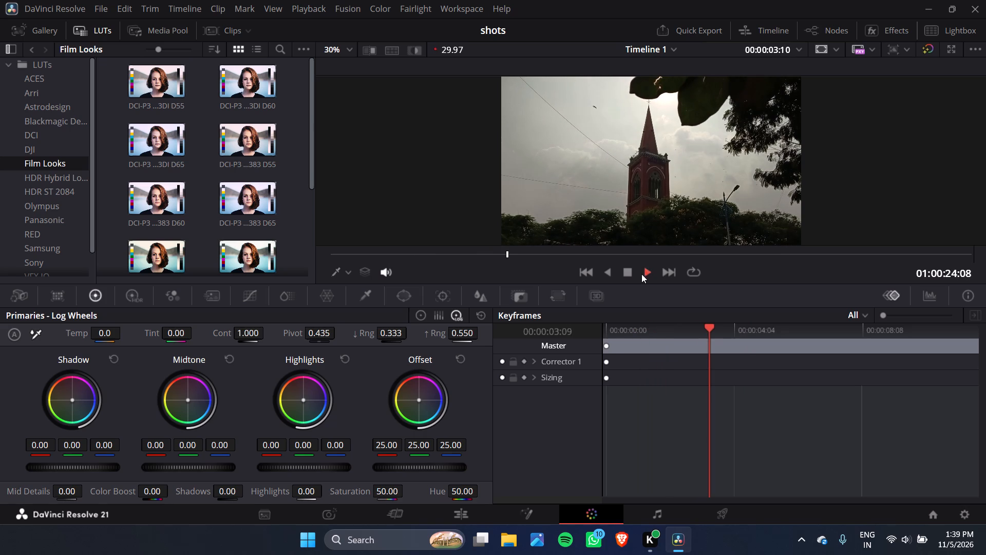
{"action": "left_click", "coordinate": [627, 271]}
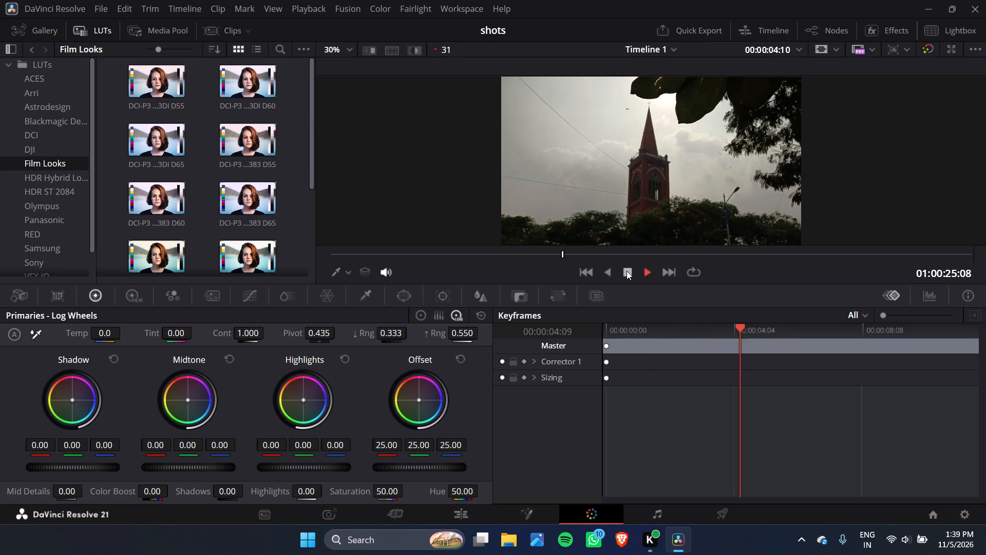
{"action": "left_click", "coordinate": [663, 330]}
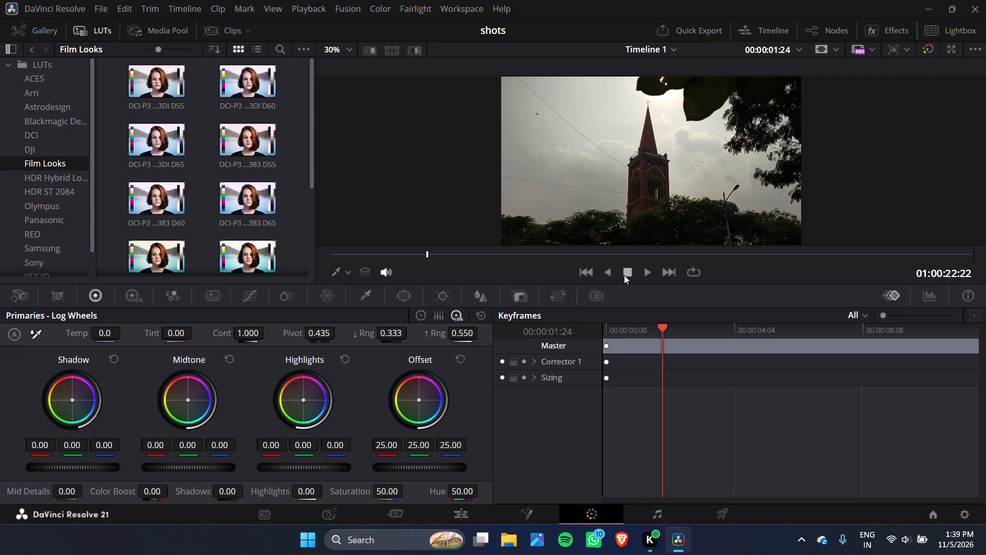
{"action": "left_click", "coordinate": [624, 275]}
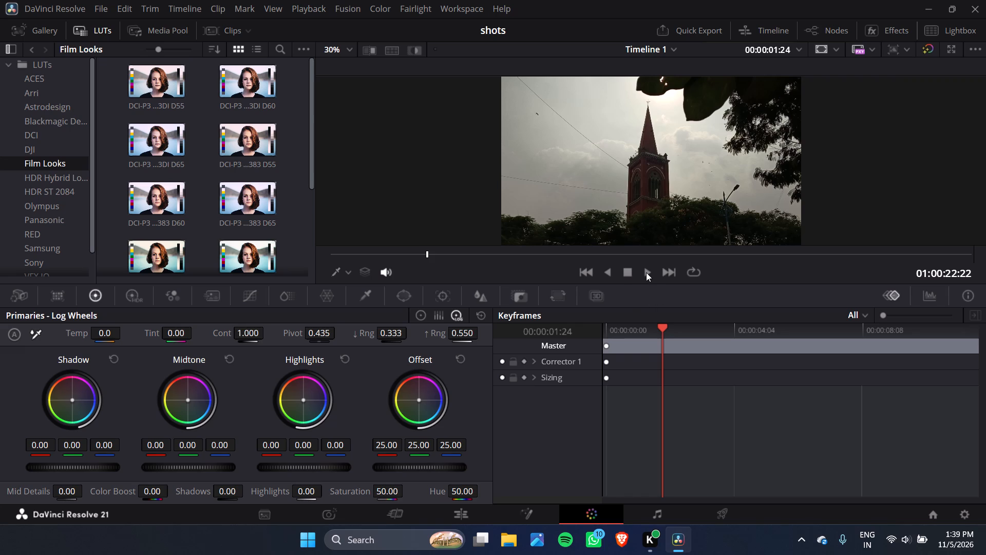
{"action": "left_click", "coordinate": [646, 272]}
{"action": "left_click", "coordinate": [644, 269]}
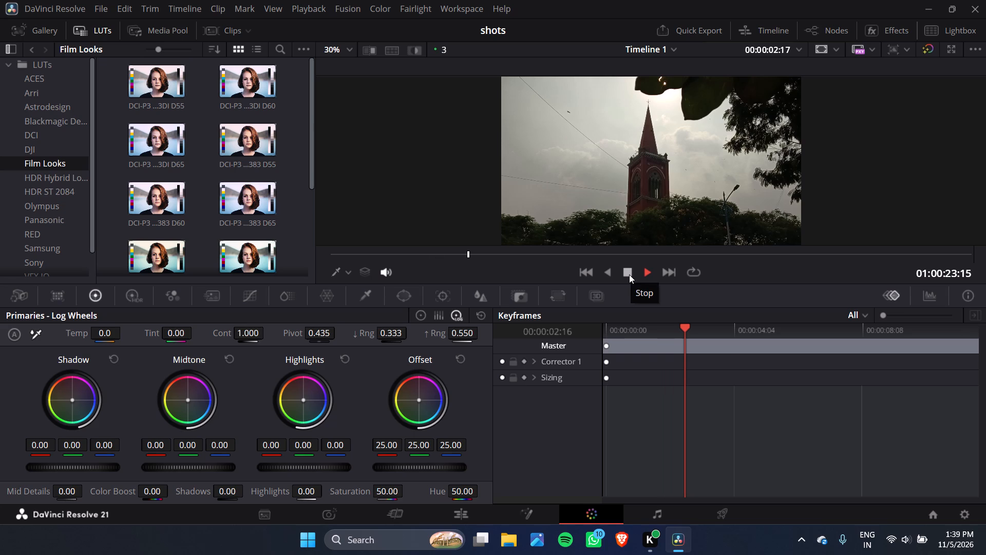
{"action": "left_click", "coordinate": [629, 274]}
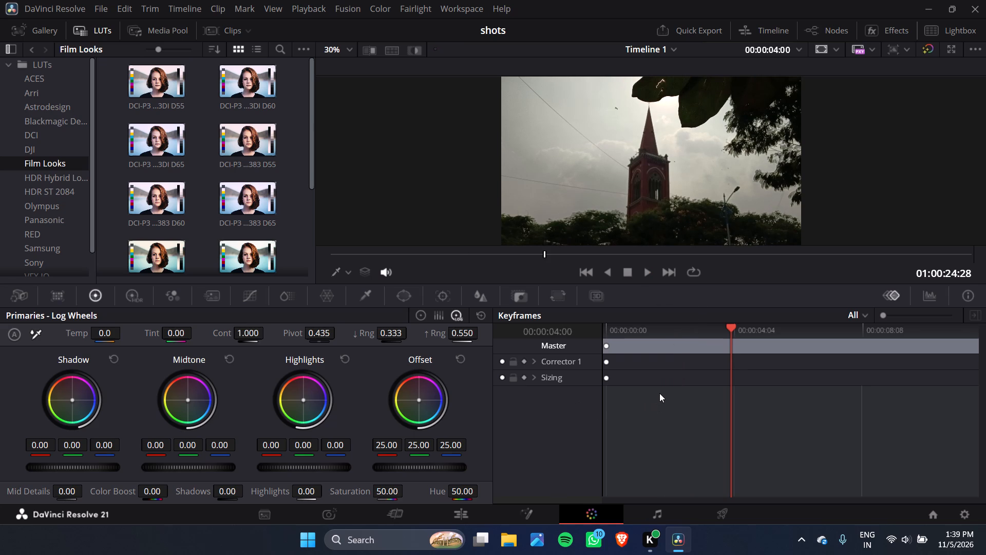
{"action": "key", "text": "Left"}
{"action": "key", "text": "Left"}
{"action": "key", "text": "Left"}
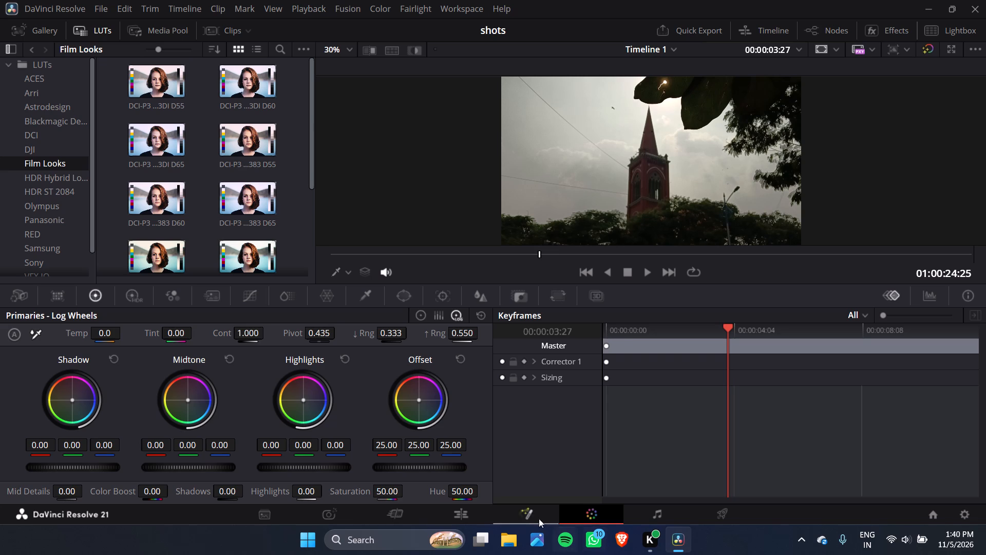
Return to the Edit page and enlarge the timeline viewer to about 45% for a bigger view of the church tower clip.
{"action": "left_click", "coordinate": [474, 512]}
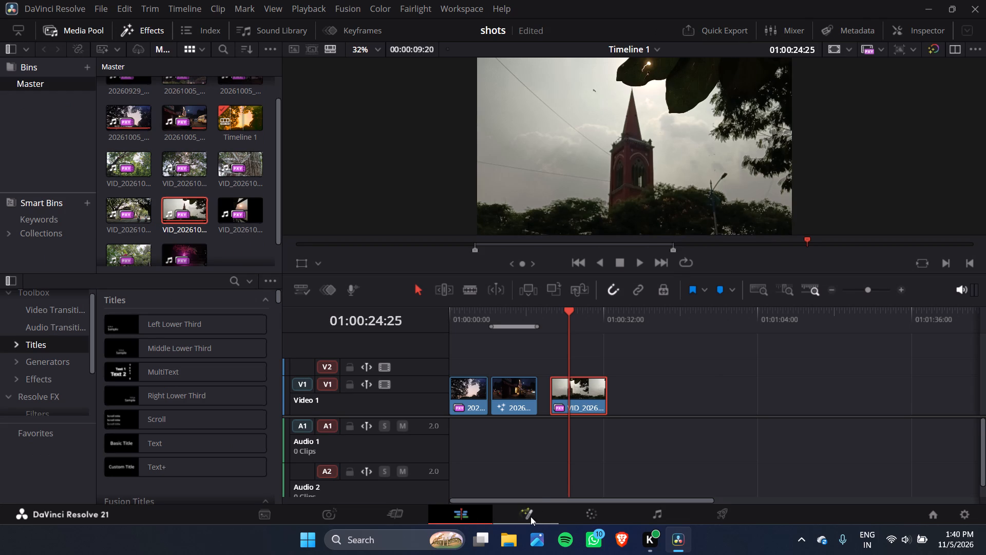
{"action": "left_click", "coordinate": [595, 313]}
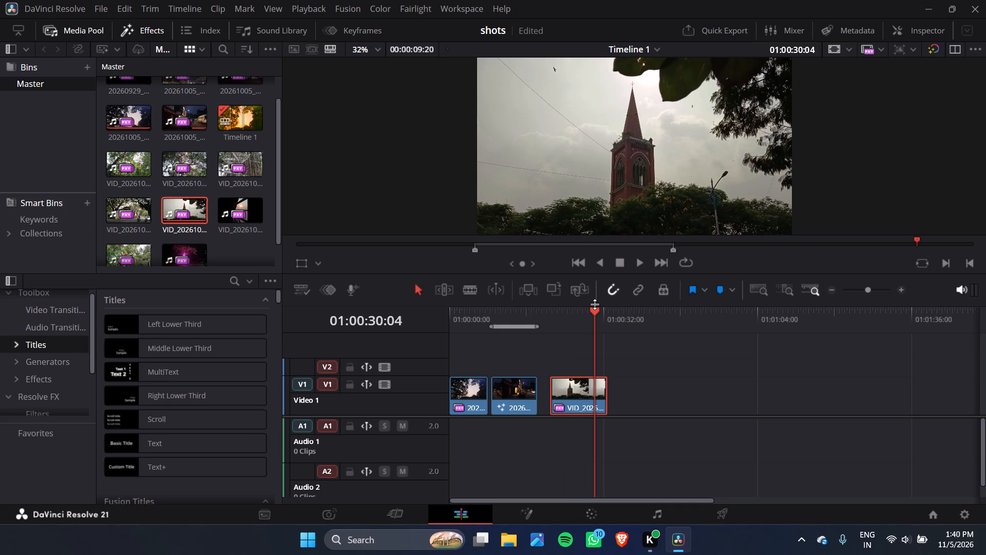
{"action": "left_click_drag", "start_coordinate": [595, 304], "coordinate": [608, 369]}
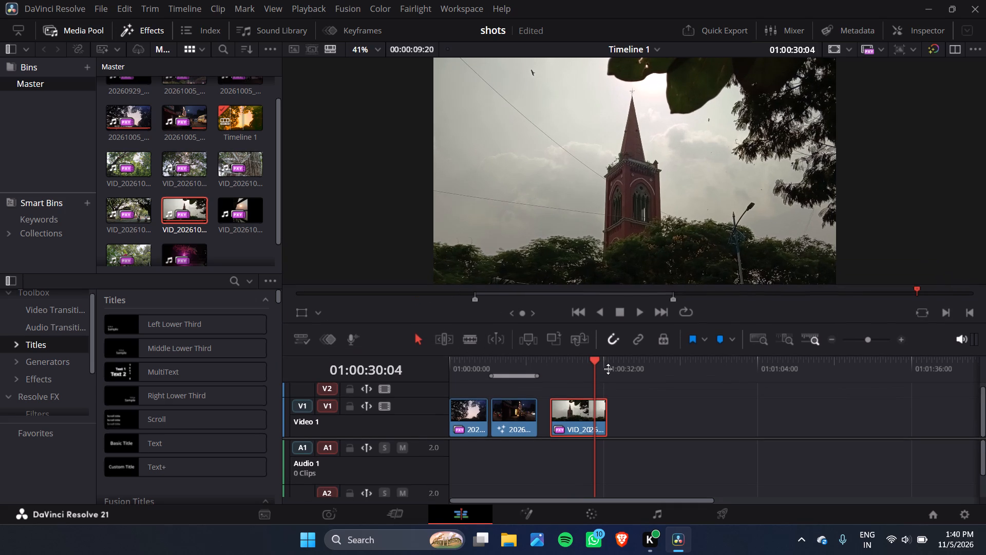
{"action": "left_click_drag", "start_coordinate": [608, 369], "coordinate": [615, 389]}
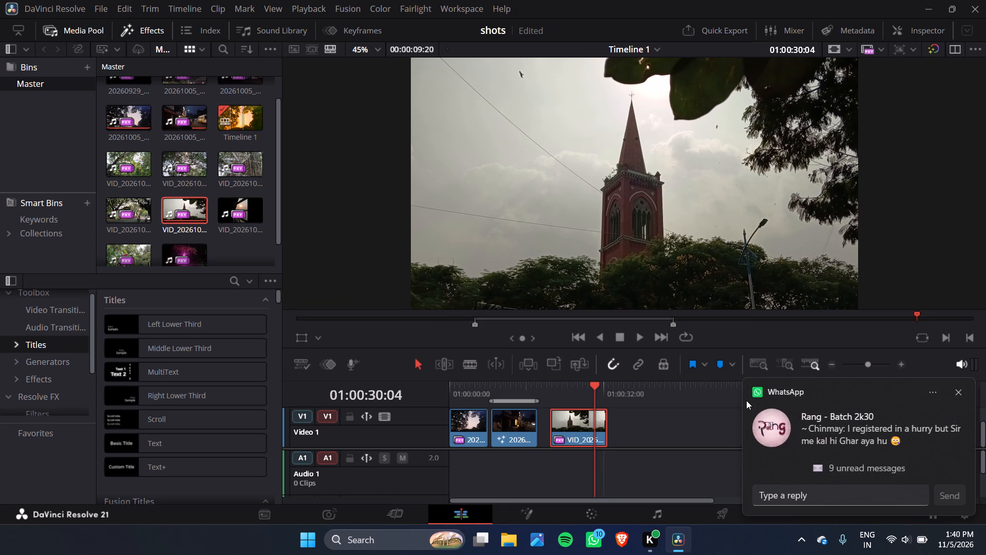
Frame-step backward, scrub and play the second half of the church tower clip on Video 1 to examine its footage.
{"action": "key", "text": "Left"}
{"action": "key", "text": "Left"}
{"action": "key", "text": "Left"}
{"action": "key", "text": "Left"}
{"action": "key", "text": "Left"}
{"action": "key", "text": "Left"}
{"action": "key", "text": "Left"}
{"action": "key", "text": "Left"}
{"action": "key", "text": "Left"}
{"action": "key", "text": "Left"}
{"action": "key", "text": "Left"}
{"action": "key", "text": "Left"}
{"action": "key", "text": "Left"}
{"action": "key", "text": "Left"}
{"action": "key", "text": "Left"}
{"action": "key", "text": "Left"}
{"action": "key", "text": "Left"}
{"action": "key", "text": "Left"}
{"action": "key", "text": "Left"}
{"action": "key", "text": "Left"}
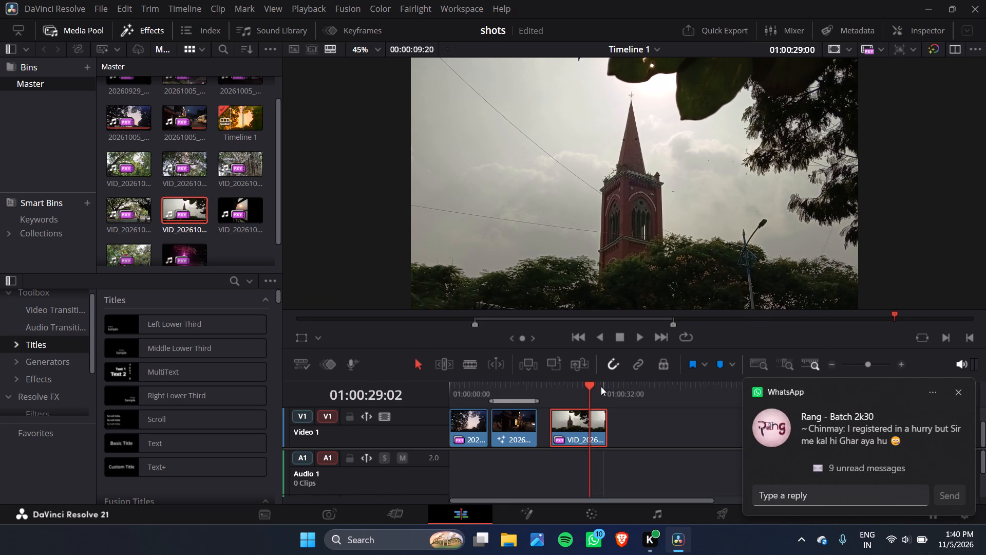
{"action": "left_click", "coordinate": [576, 391]}
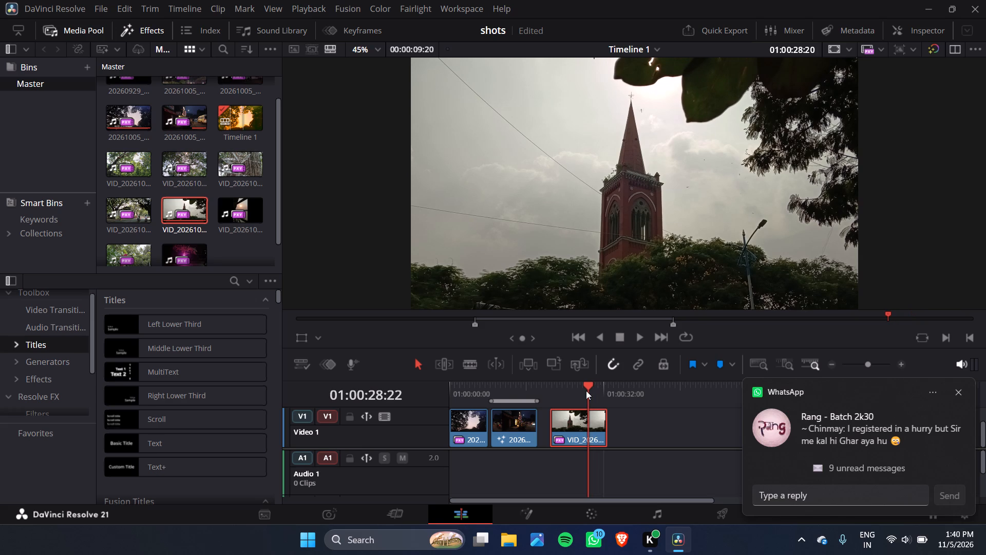
{"action": "left_click_drag", "start_coordinate": [576, 391], "coordinate": [600, 380]}
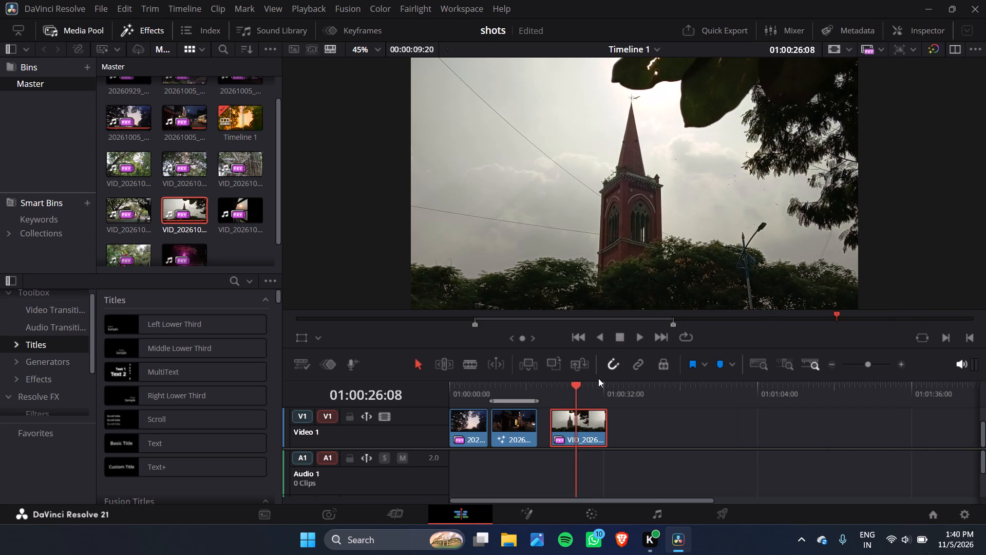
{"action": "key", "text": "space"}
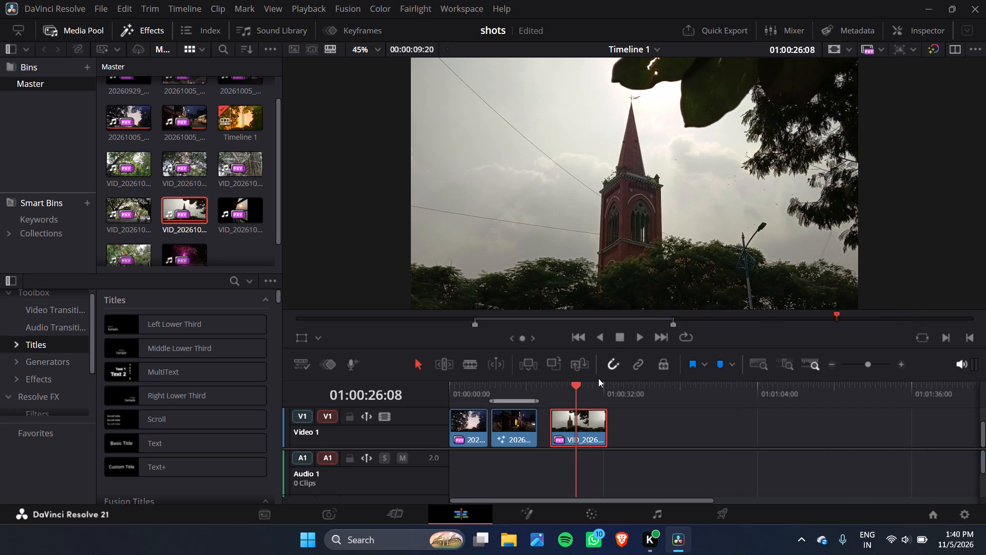